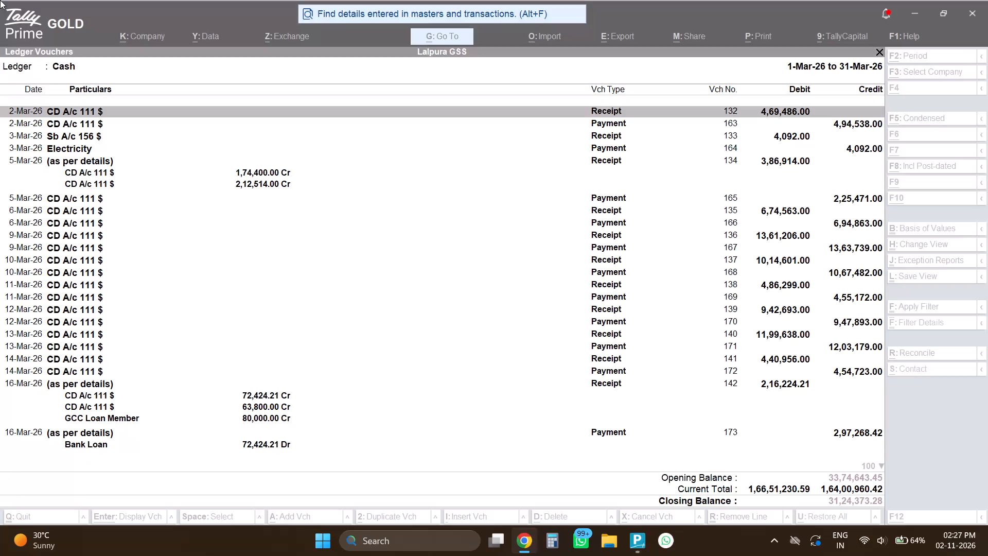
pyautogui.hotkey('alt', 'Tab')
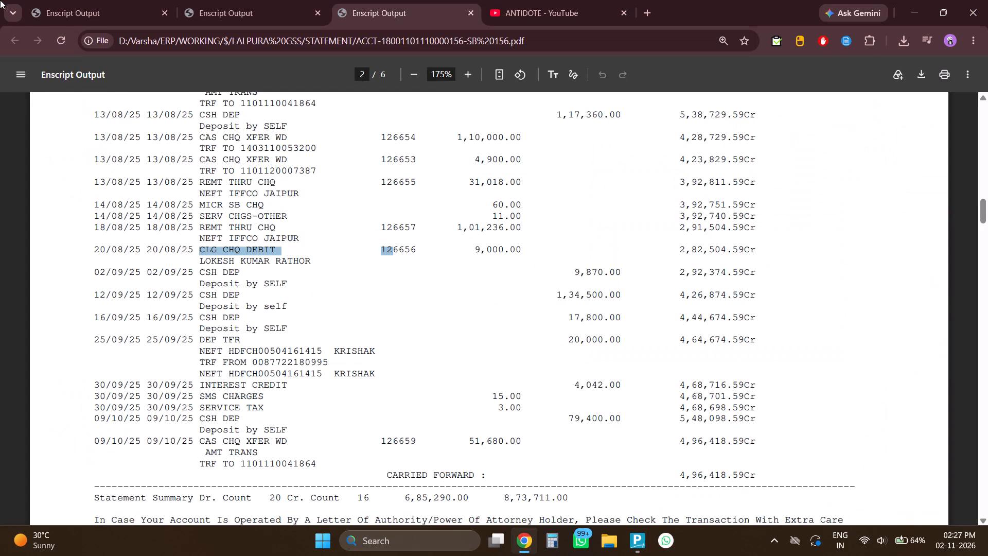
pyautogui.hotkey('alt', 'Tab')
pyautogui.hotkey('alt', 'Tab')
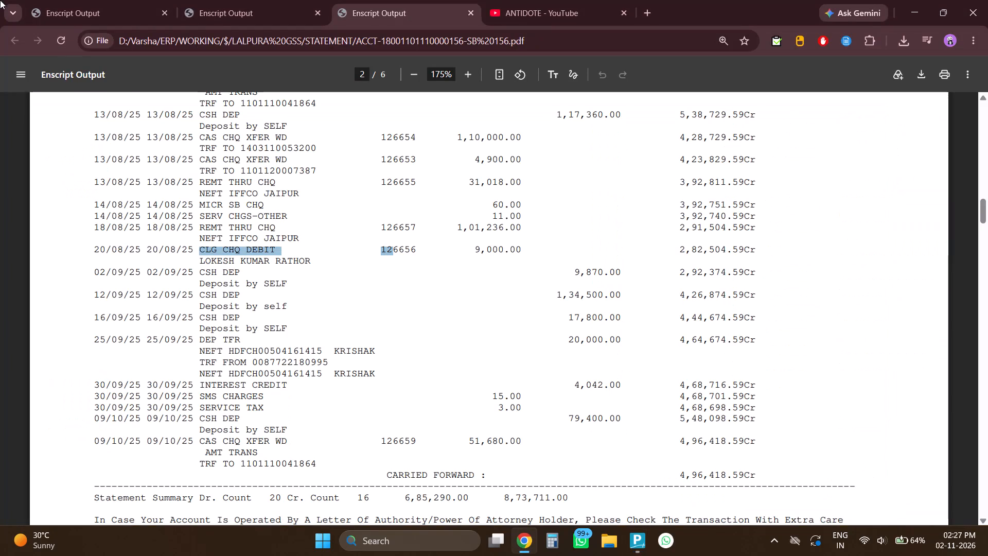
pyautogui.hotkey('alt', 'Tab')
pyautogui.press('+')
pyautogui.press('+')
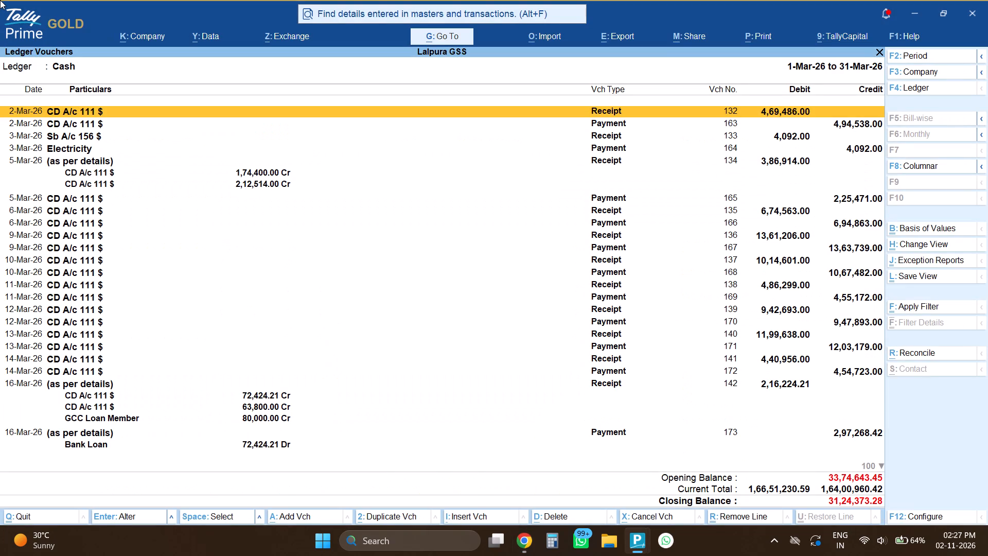
# Return both Lalpura GSS company windows from their ledger reports to the Trial Balance.
pyautogui.press('Escape')
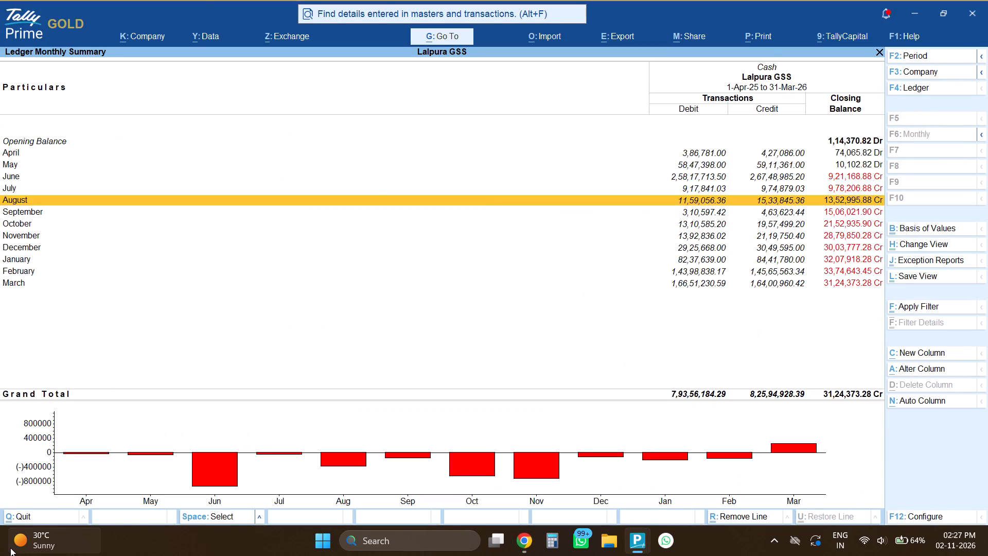
pyautogui.hotkey('alt', 'Tab')
pyautogui.hotkey('alt', 'Tab')
pyautogui.hotkey('alt', 'Tab')
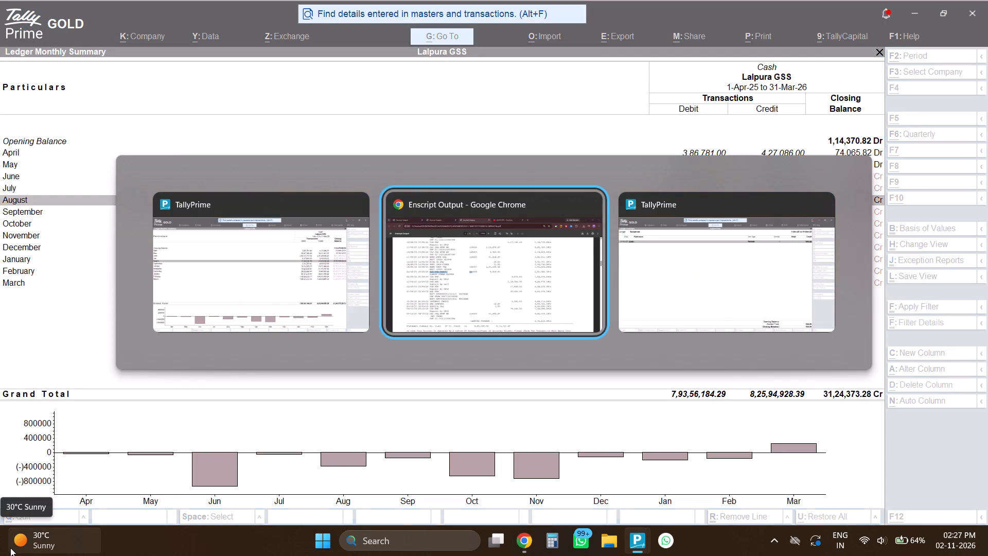
pyautogui.hotkey('alt', 'Tab')
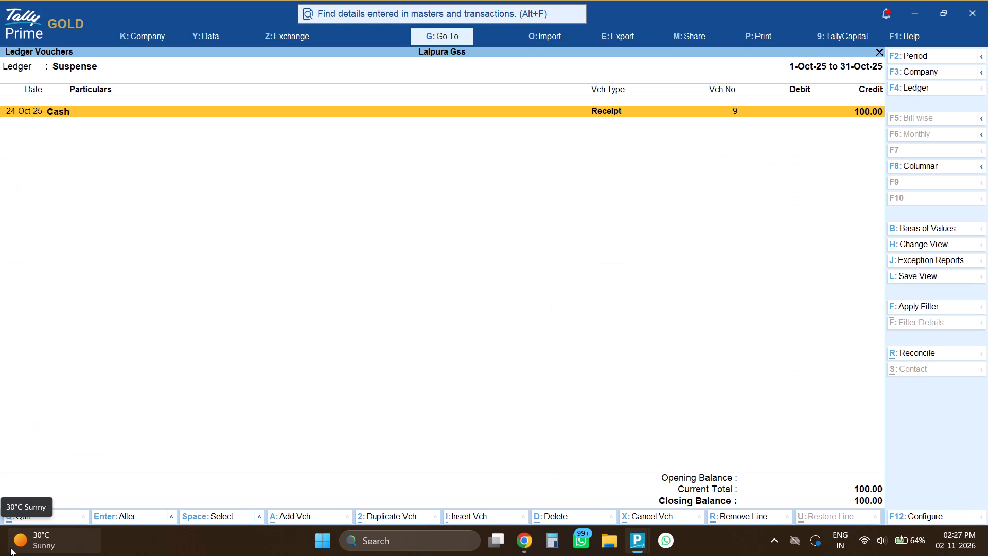
pyautogui.press('Escape')
pyautogui.press('Escape')
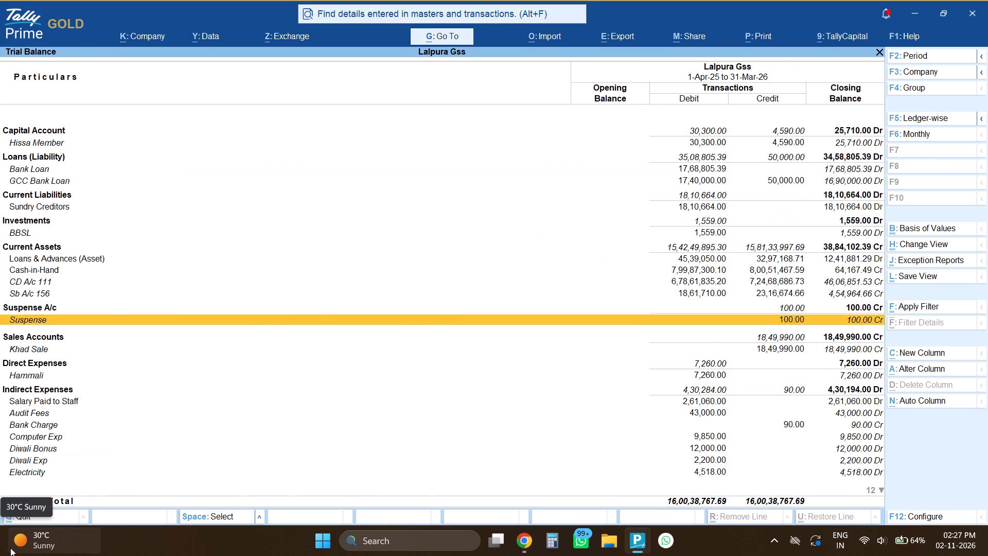
pyautogui.hotkey('alt', 'Tab')
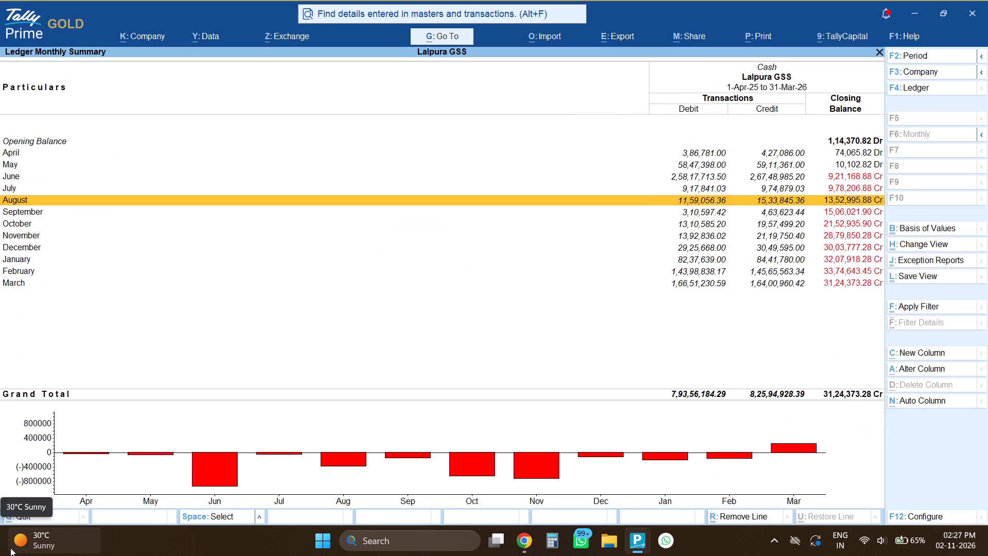
pyautogui.press('Escape')
pyautogui.press('Escape')
# Compare the Khad Sales ledgers of the two Lalpura GSS companies, opening the March vouchers in the company with opening balances.
pyautogui.press('Down')
pyautogui.press('Down')
pyautogui.press('Down')
pyautogui.press('Down')
pyautogui.press('Down')
pyautogui.press('Down')
pyautogui.press('Down')
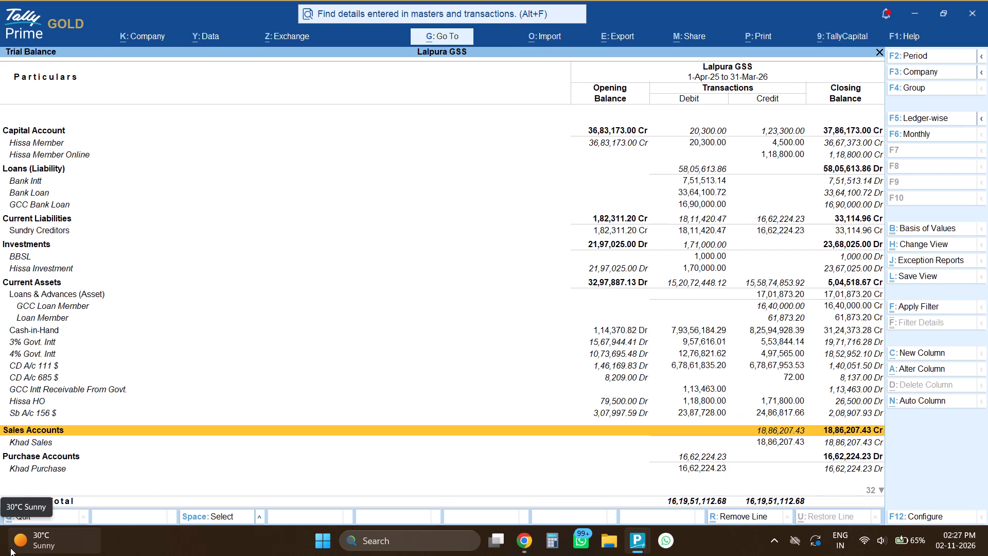
pyautogui.press('Down')
pyautogui.press('Down')
pyautogui.press('Down')
pyautogui.press('Up')
pyautogui.hotkey('alt', 'Tab')
pyautogui.press('Down')
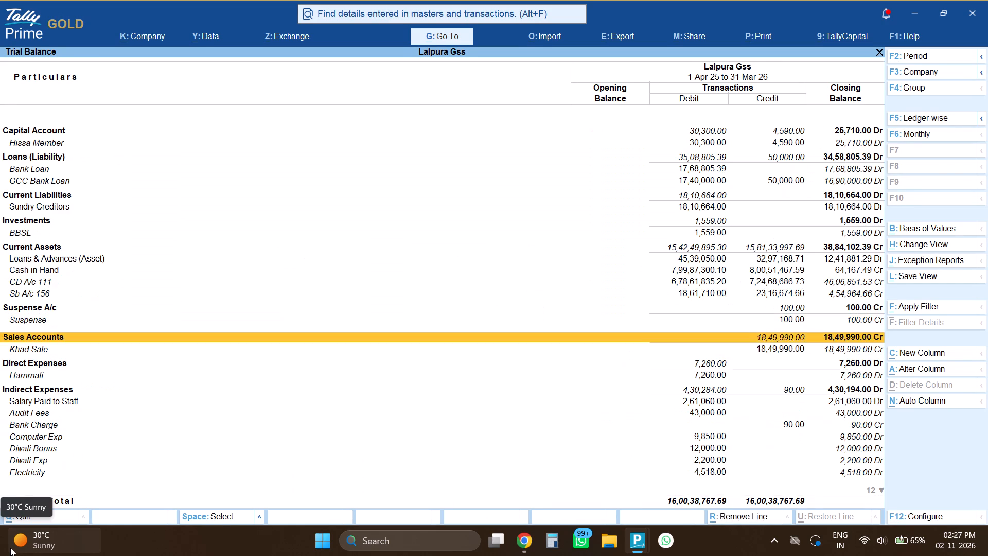
pyautogui.press('Down')
pyautogui.press('Return')
pyautogui.hotkey('alt', 'Tab')
pyautogui.press('Return')
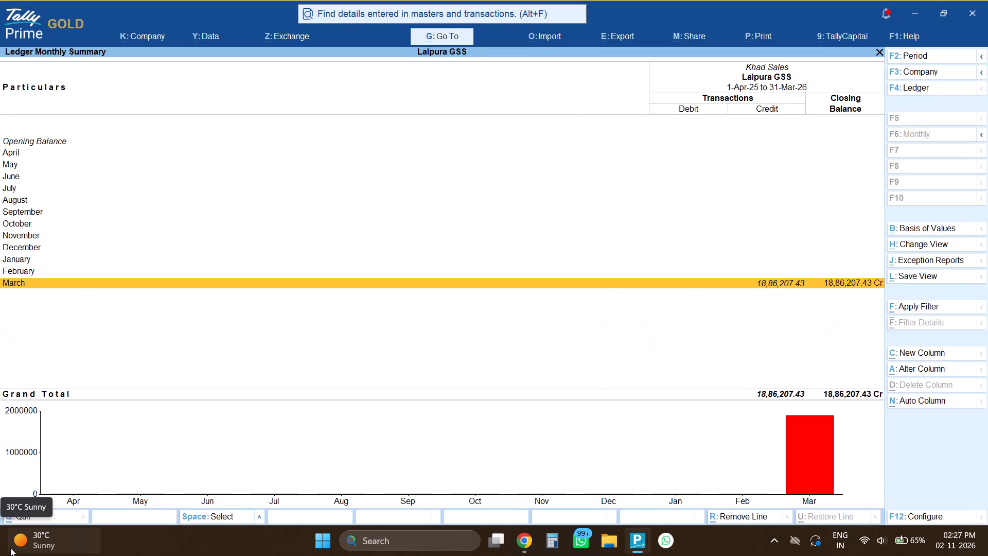
pyautogui.press('Return')
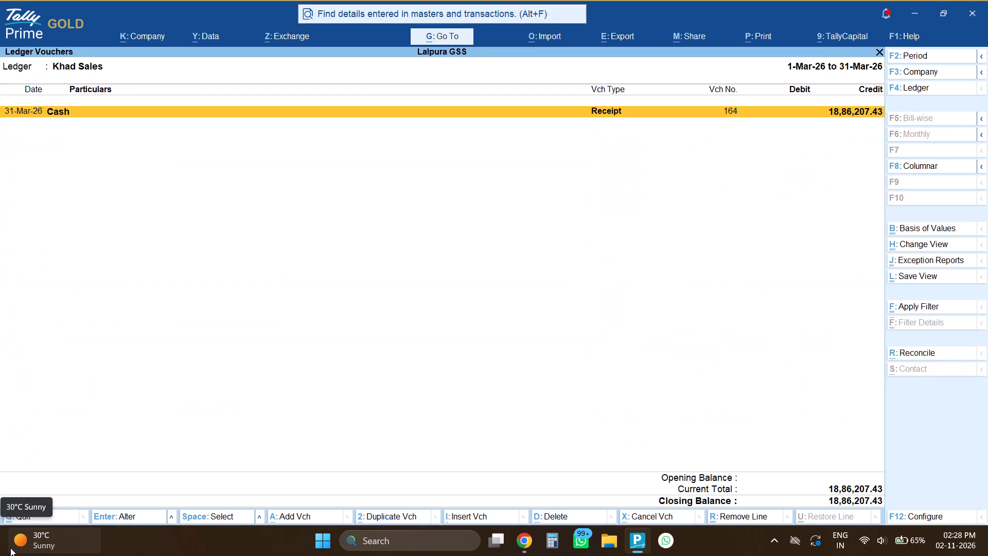
pyautogui.hotkey('alt', 'Tab')
pyautogui.press('Escape')
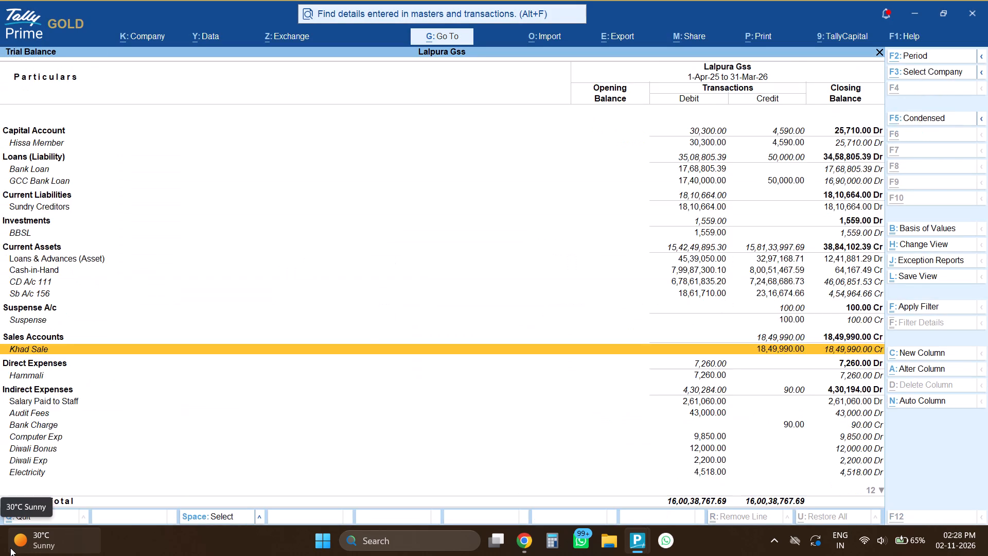
pyautogui.hotkey('alt', 'Tab')
pyautogui.press('Escape')
pyautogui.hotkey('alt', 'Tab')
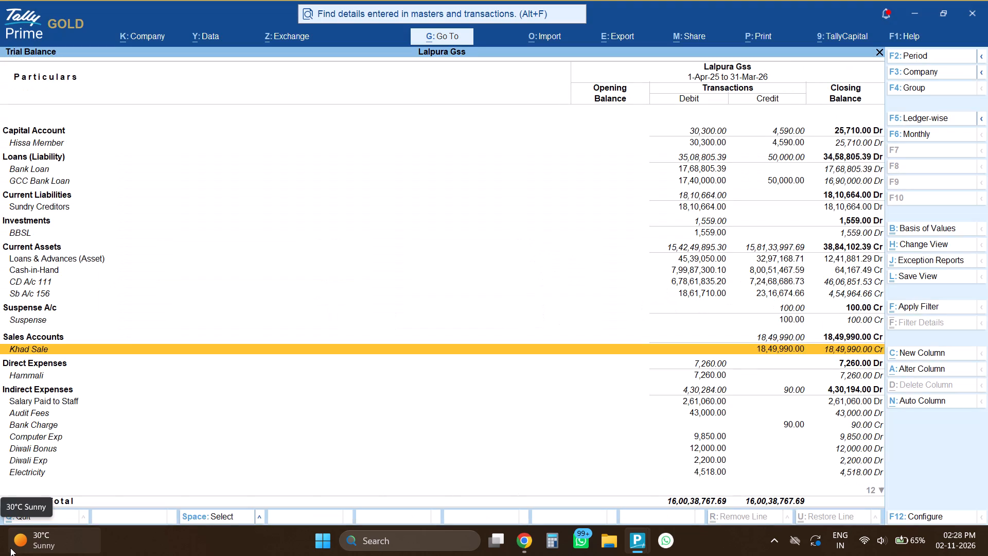
# Examine the Direct and Indirect Expenses ledgers in the Trial Balance of the company without opening balances, ending at Bank Charge.
pyautogui.press('Up')
pyautogui.press('Down')
pyautogui.press('Down')
pyautogui.press('Down')
pyautogui.press('Down')
pyautogui.press('Down')
pyautogui.press('Down')
pyautogui.press('Down')
pyautogui.press('Down')
pyautogui.press('Down')
pyautogui.press('Down')
pyautogui.press('Down')
pyautogui.press('Down')
pyautogui.press('Down')
pyautogui.press('Down')
pyautogui.press('Down')
pyautogui.press('Down')
pyautogui.press('Down')
pyautogui.press('Down')
pyautogui.press('Down')
pyautogui.press('Down')
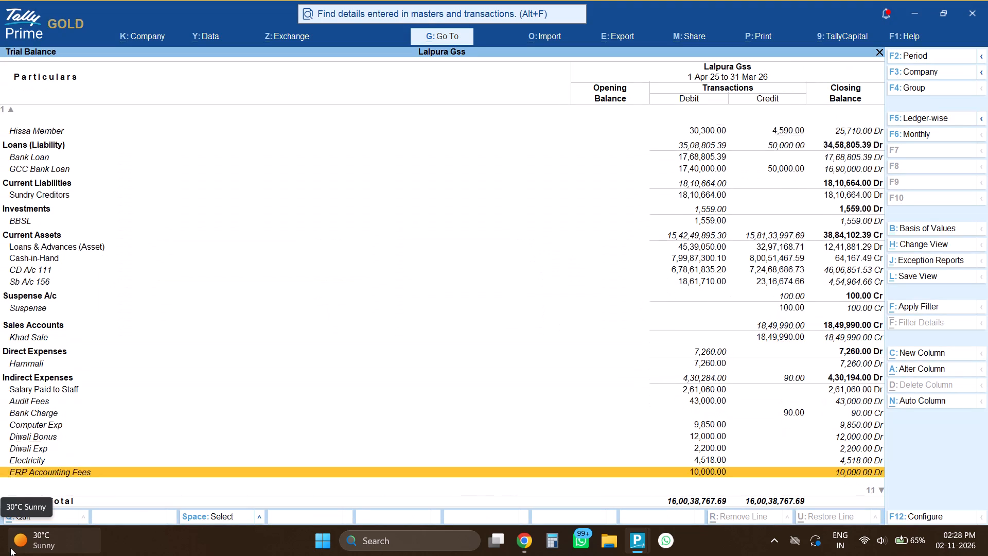
pyautogui.press('Up')
pyautogui.press('Up')
pyautogui.press('Up')
pyautogui.press('Up')
pyautogui.press('Up')
pyautogui.press('Up')
pyautogui.press('Up')
pyautogui.press('Up')
pyautogui.press('Up')
pyautogui.press('Up')
pyautogui.press('Up')
pyautogui.press('Up')
pyautogui.press('Up')
pyautogui.press('Up')
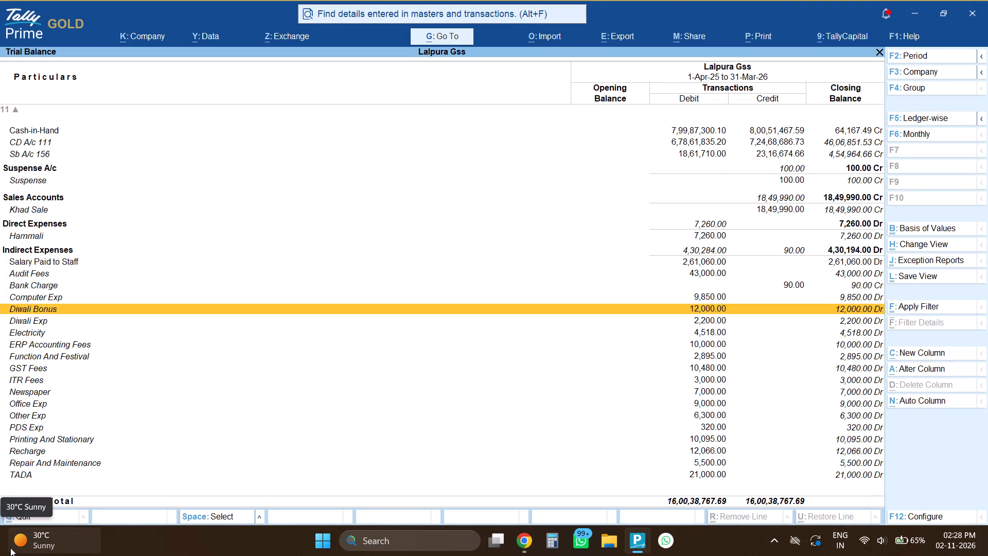
pyautogui.press('Up')
pyautogui.press('Up')
pyautogui.press('Up')
pyautogui.press('Down')
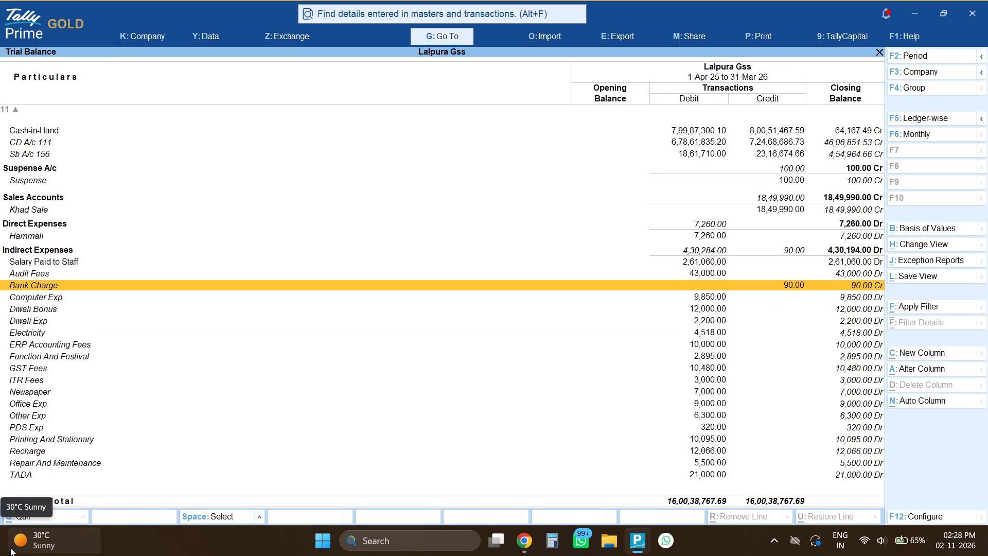
# Open the October receipt voucher in the Bank Charge ledger and inspect its particulars.
pyautogui.press('Return')
pyautogui.press('Up')
pyautogui.press('Up')
pyautogui.press('Up')
pyautogui.press('Up')
pyautogui.press('Up')
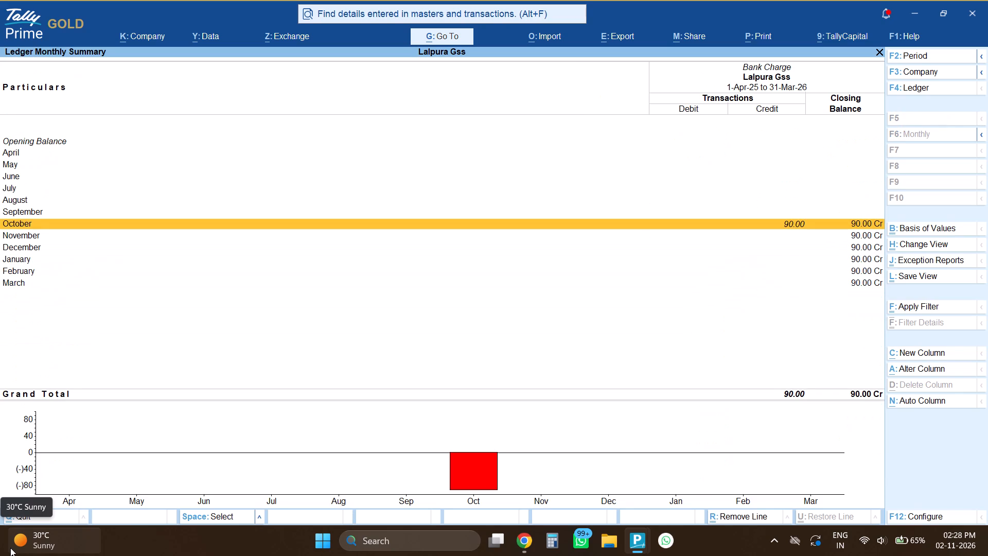
pyautogui.press('Return')
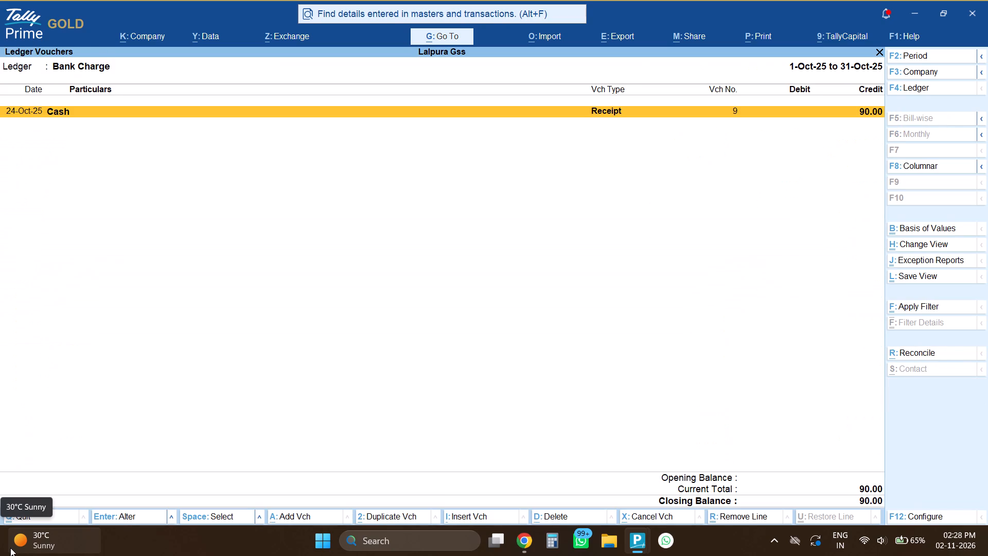
pyautogui.press('Return')
pyautogui.press('Down')
pyautogui.press('Down')
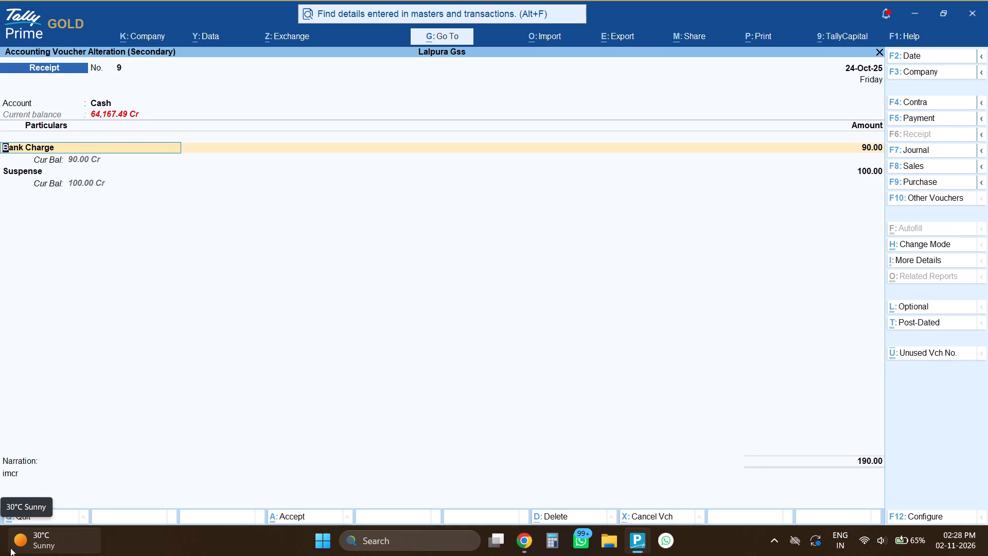
# Switch to File Explorer and open the workbook Cash Book LALPURA GSS 2025-2026 from the LALPURA GSS folder under ERP, WORKING, $.
pyautogui.hotkey('alt', 'Tab')
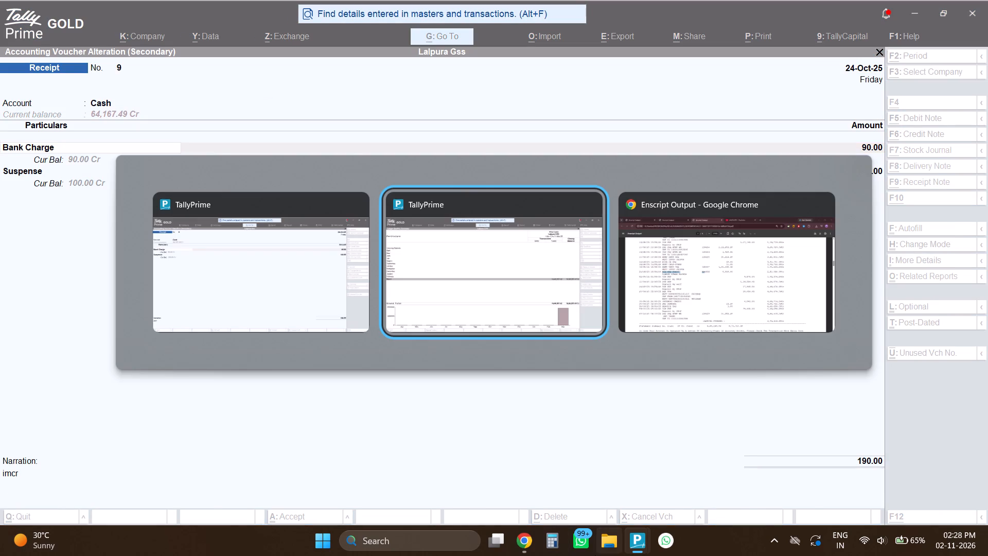
pyautogui.click(598, 538)
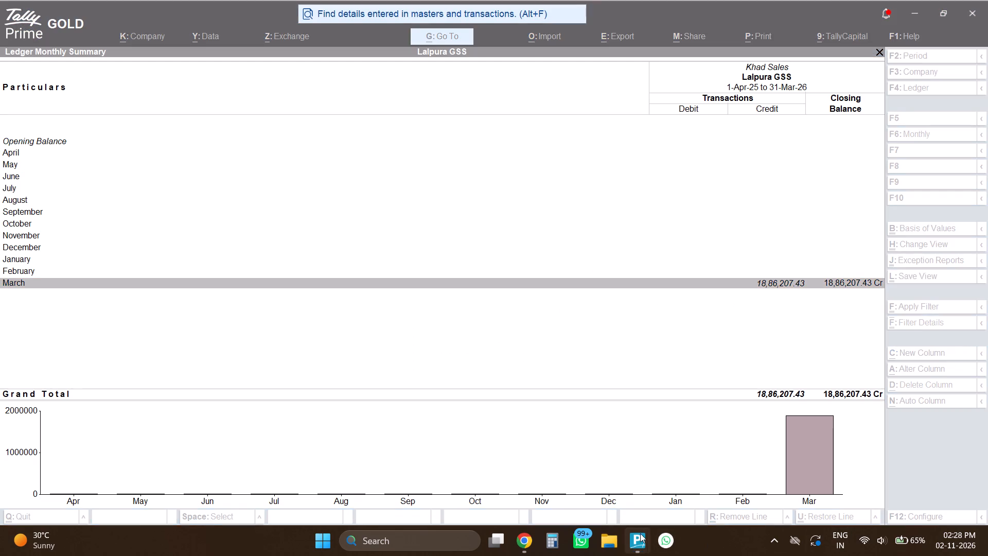
pyautogui.scroll(-2, 51, 441)
pyautogui.click(51, 441)
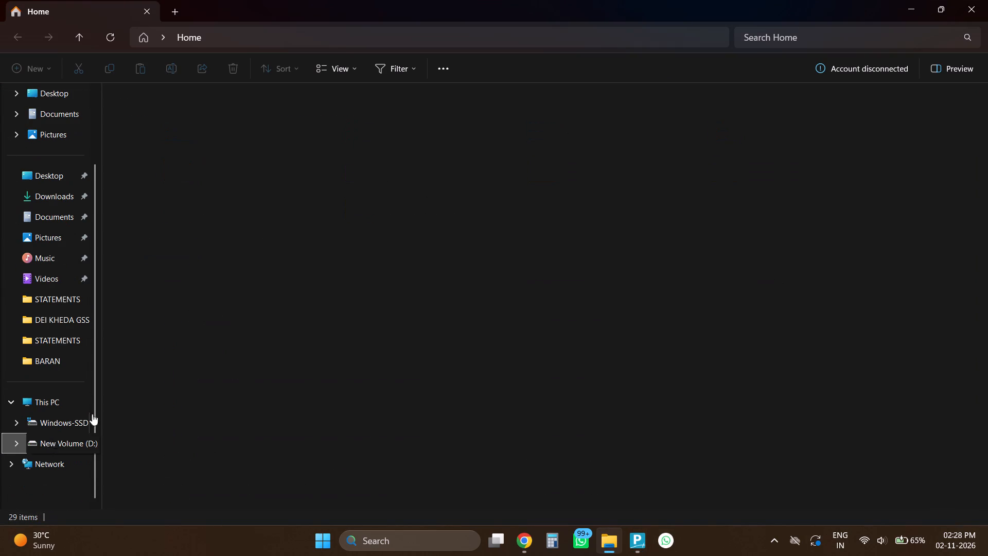
pyautogui.doubleClick(164, 133)
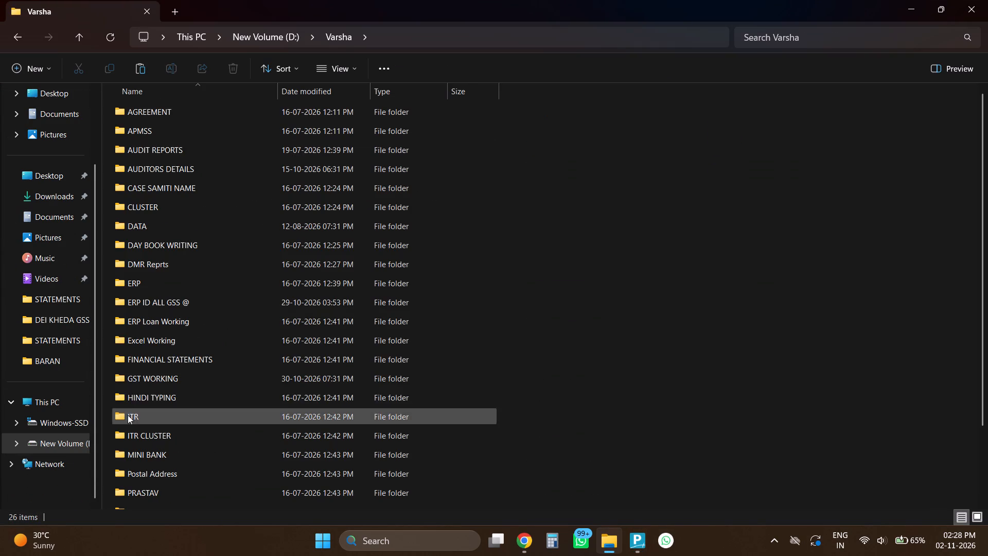
pyautogui.click(130, 270)
pyautogui.doubleClick(129, 285)
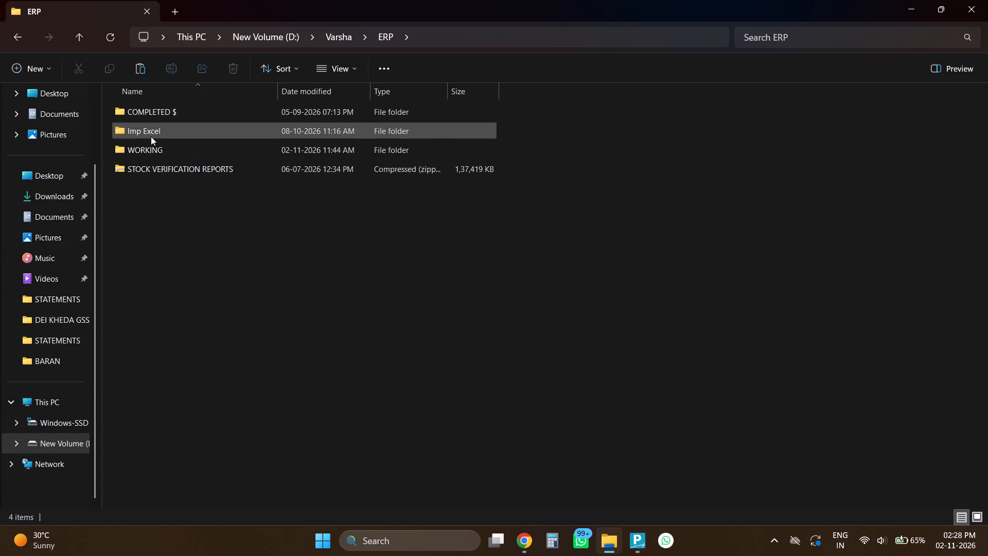
pyautogui.doubleClick(151, 154)
pyautogui.click(144, 114)
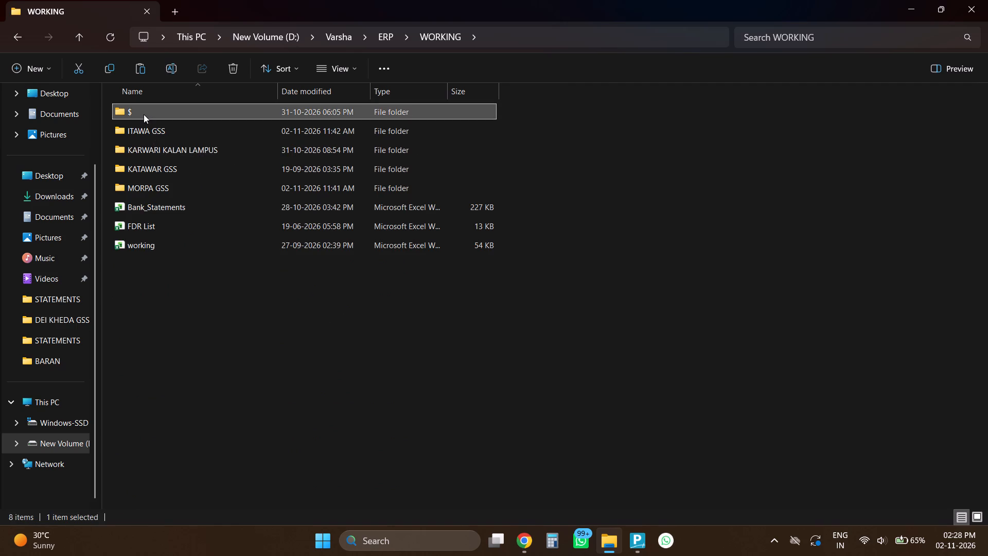
pyautogui.click(144, 114)
pyautogui.doubleClick(147, 167)
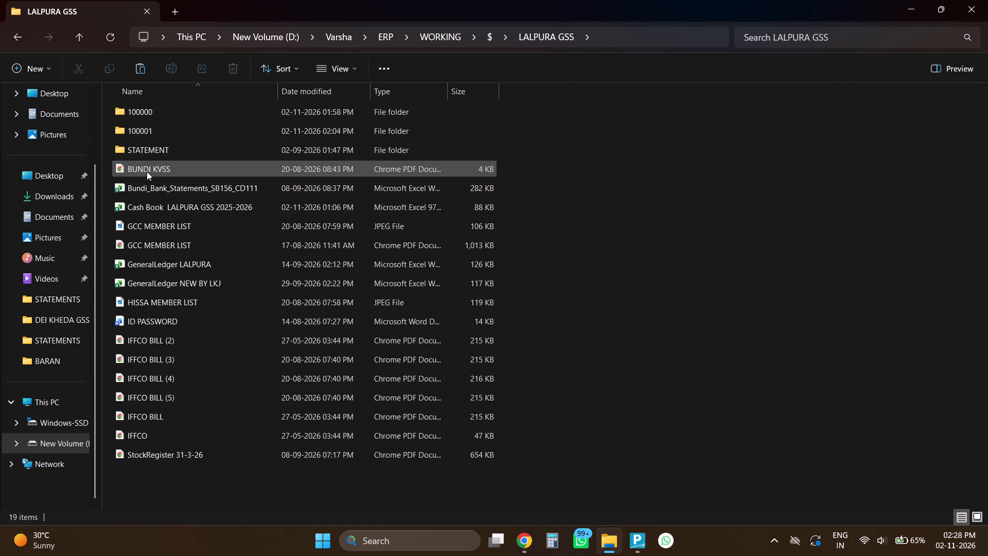
pyautogui.doubleClick(146, 204)
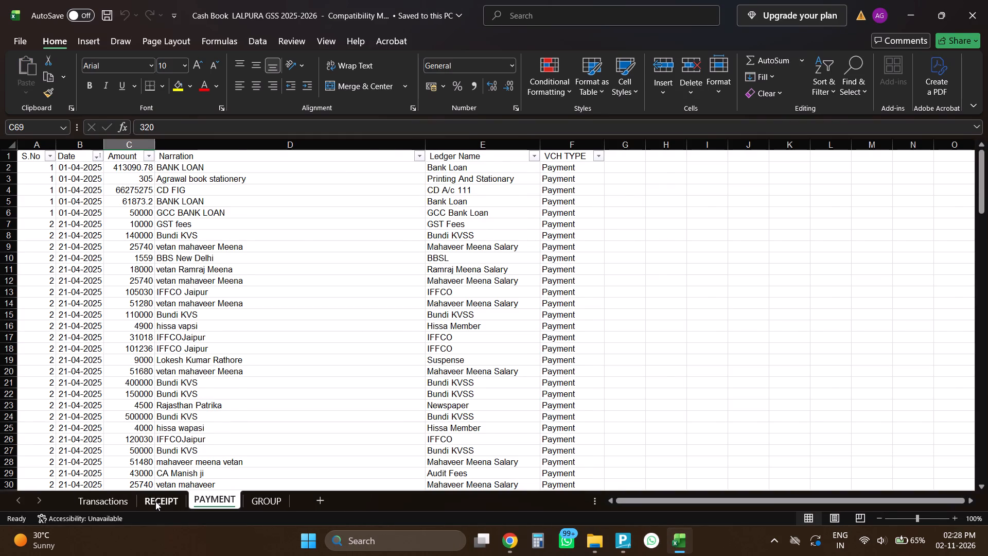
# Find the bank charge entry dated 24-10-2025 in the RECEIPT sheet and check its amount and narration.
pyautogui.click(155, 501)
pyautogui.scroll(-5, 172, 465)
pyautogui.hotkey('alt', 'Tab')
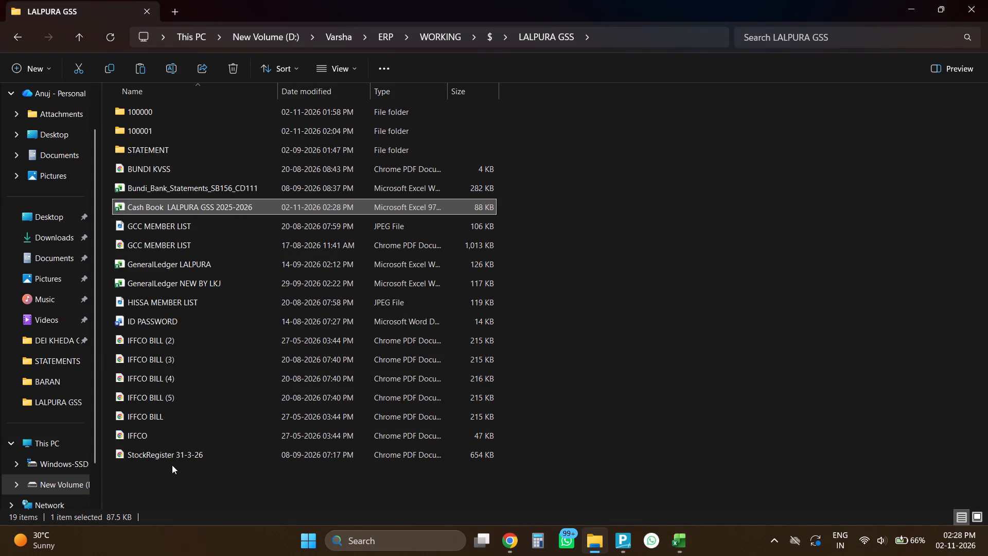
pyautogui.hotkey('alt', 'Tab')
pyautogui.hotkey('alt', 'Tab')
pyautogui.hotkey('alt', 'Tab')
pyautogui.hotkey('alt', 'Tab')
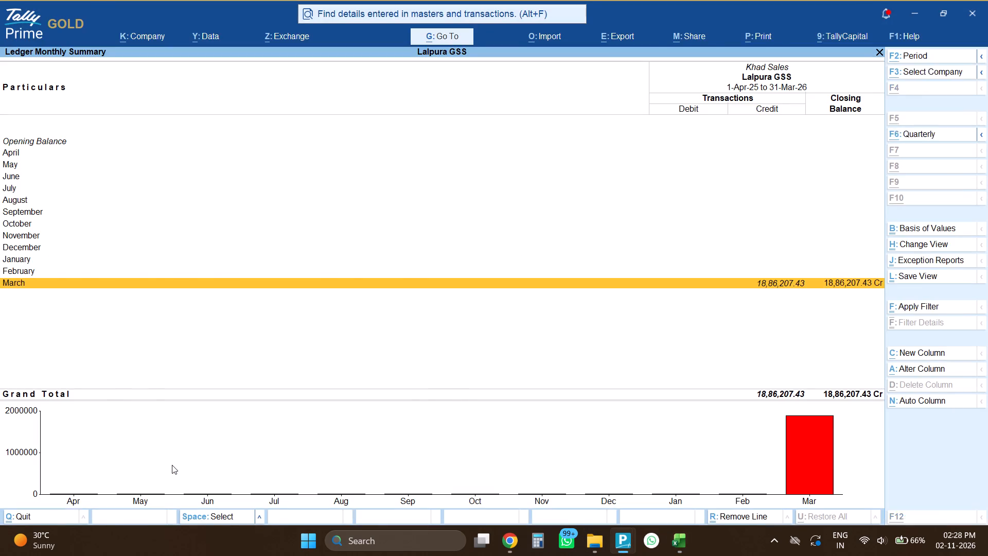
pyautogui.hotkey('alt', 'Tab')
pyautogui.hotkey('alt', 'Tab')
pyautogui.hotkey('alt', 'Tab')
pyautogui.hotkey('alt', 'Tab')
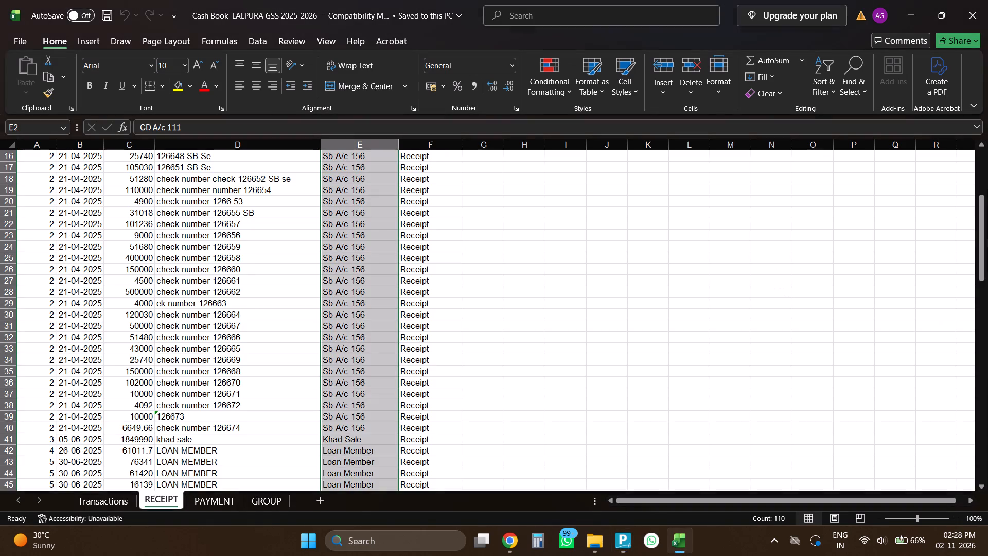
pyautogui.scroll(-6, 173, 463)
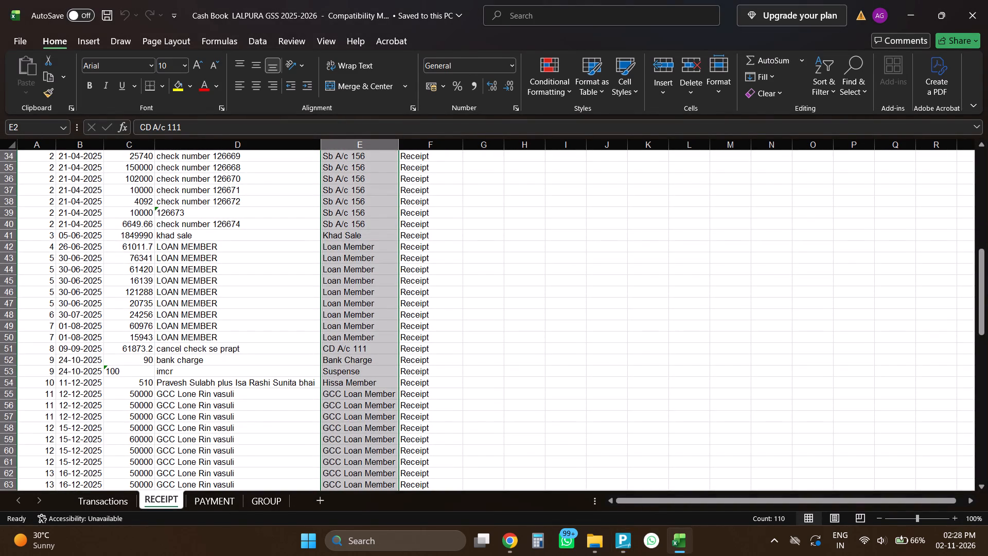
pyautogui.click(135, 360)
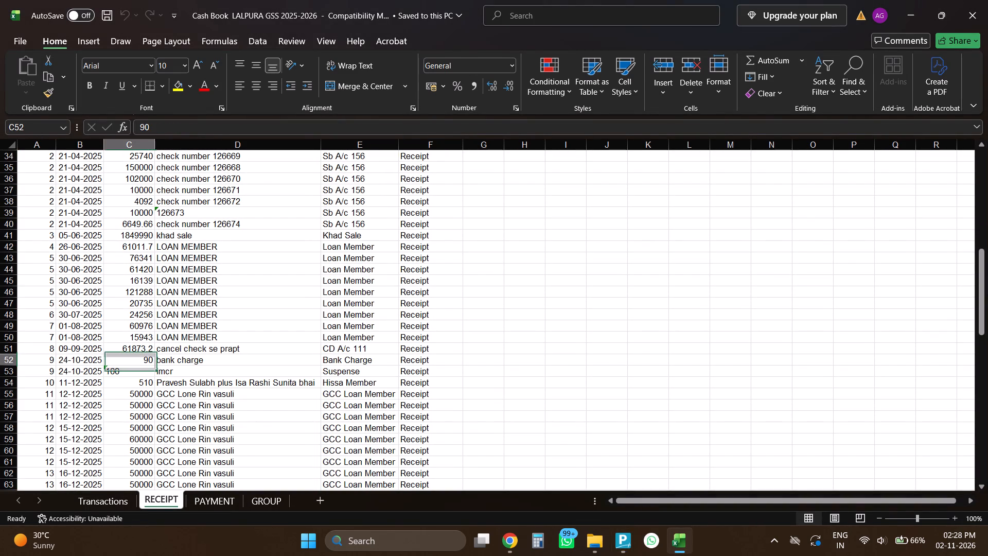
pyautogui.press('Right')
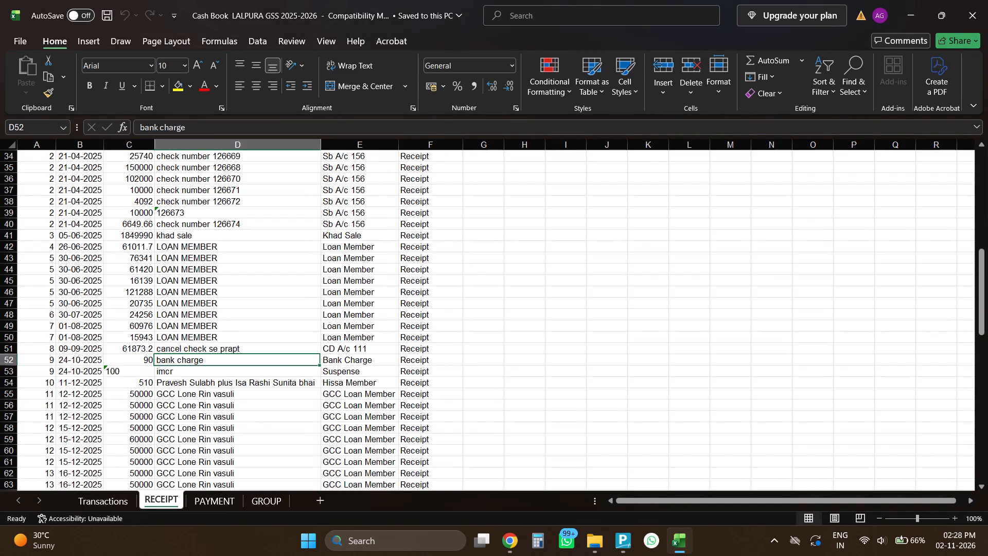
pyautogui.press('Left')
pyautogui.press('Right')
pyautogui.press('Left')
pyautogui.press('Right')
pyautogui.press('Left')
pyautogui.press('Right')
pyautogui.press('Left')
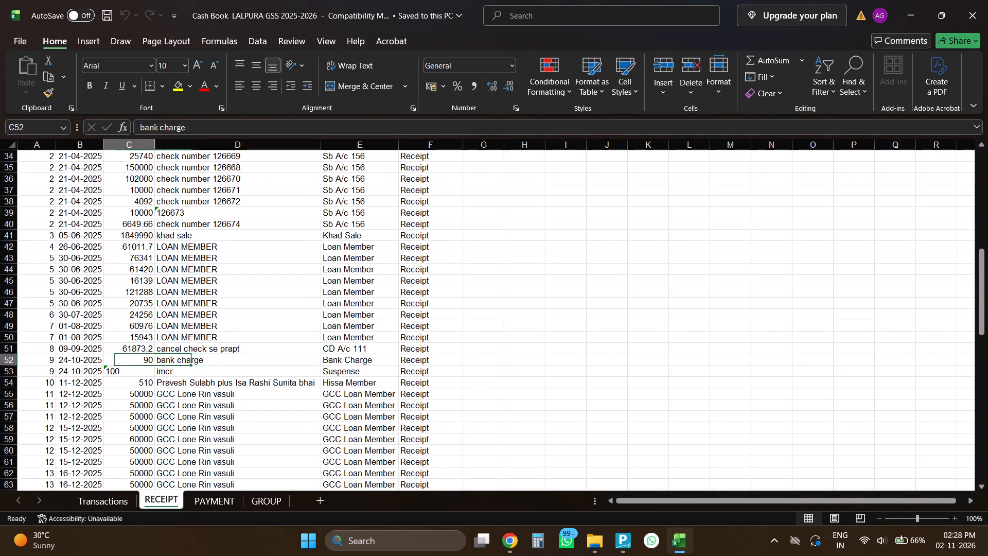
# Delete the entire bank charge row dated 24-10-2025, amount 90, from the RECEIPT sheet.
pyautogui.press('Right')
pyautogui.press('Left')
pyautogui.press('Right')
pyautogui.press('Left')
pyautogui.press('Right')
pyautogui.press('Right')
pyautogui.press('Left')
pyautogui.press('Left')
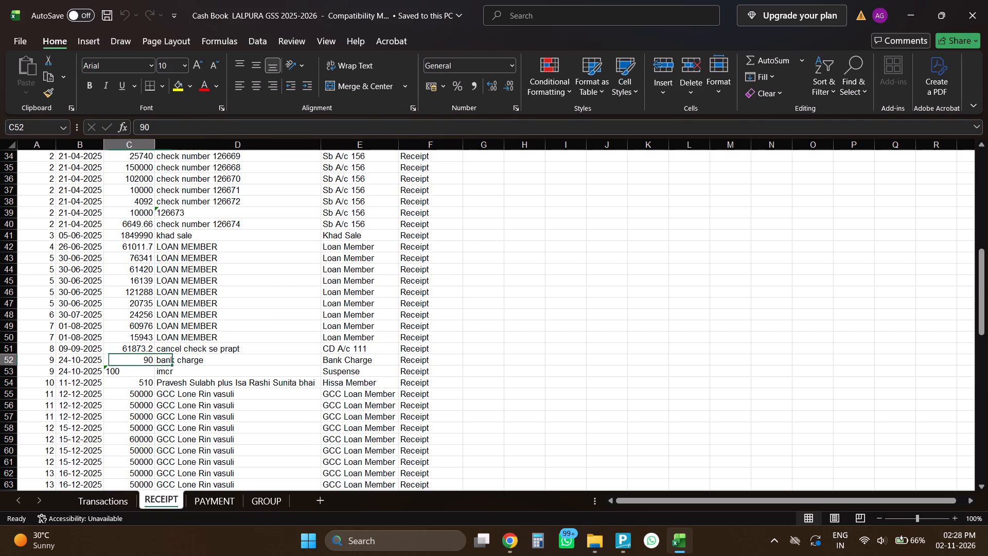
pyautogui.press('Left')
pyautogui.press('Left')
pyautogui.press('Left')
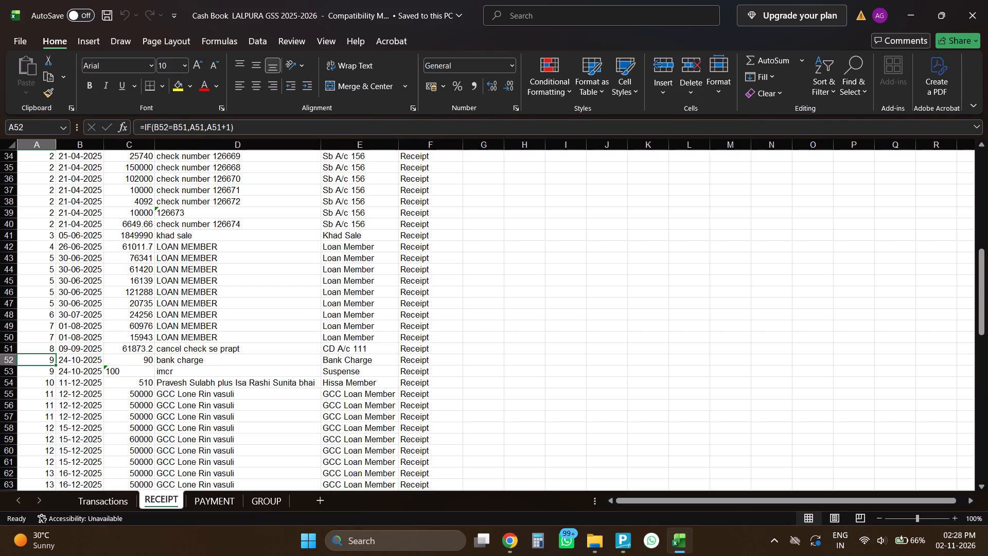
pyautogui.hotkey('shift', 'space')
pyautogui.hotkey('ctrl', '-')
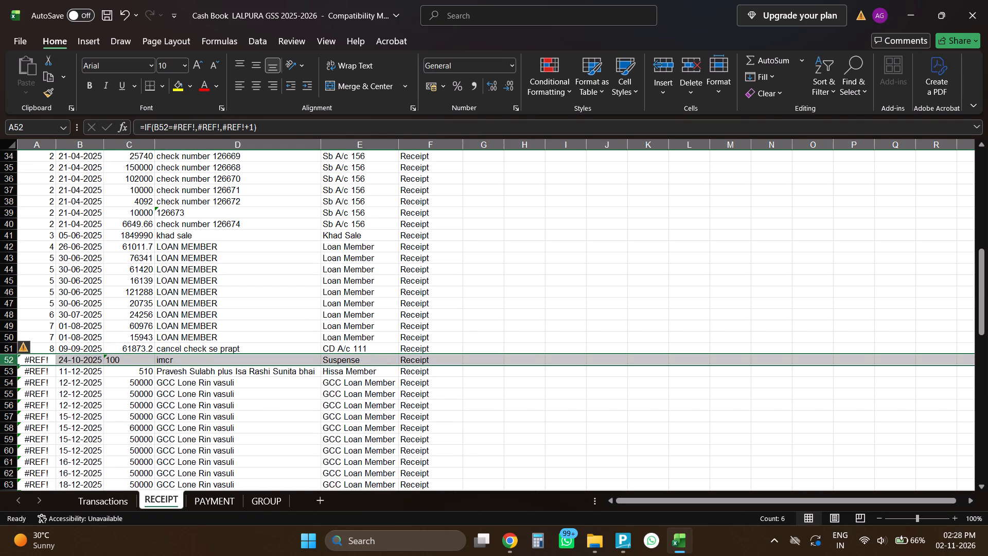
# Fill the serial number formula from A51 down column A to the last receipt entry.
pyautogui.press('Down')
pyautogui.press('Up')
pyautogui.press('Up')
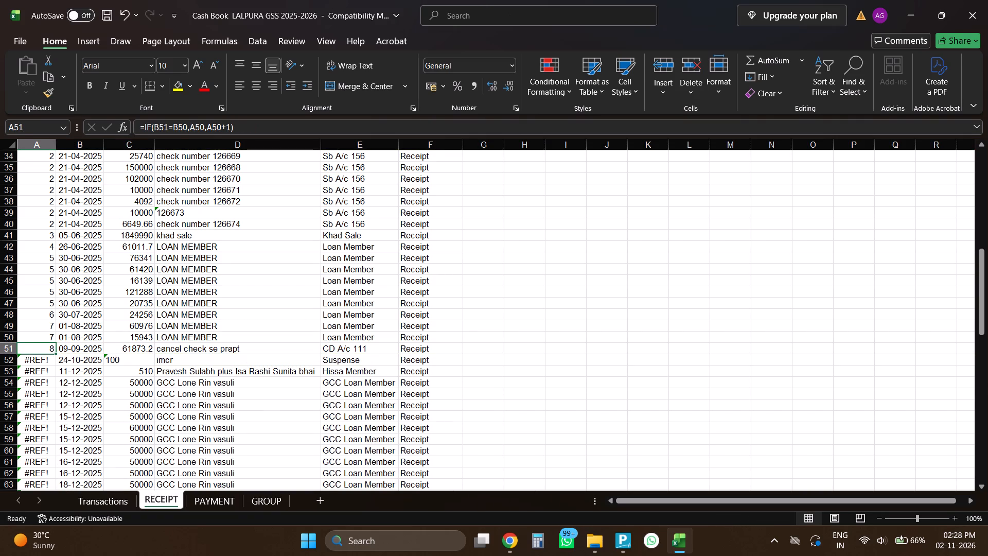
pyautogui.hotkey('ctrl', 'shift', 'Down')
pyautogui.hotkey('ctrl', 'd')
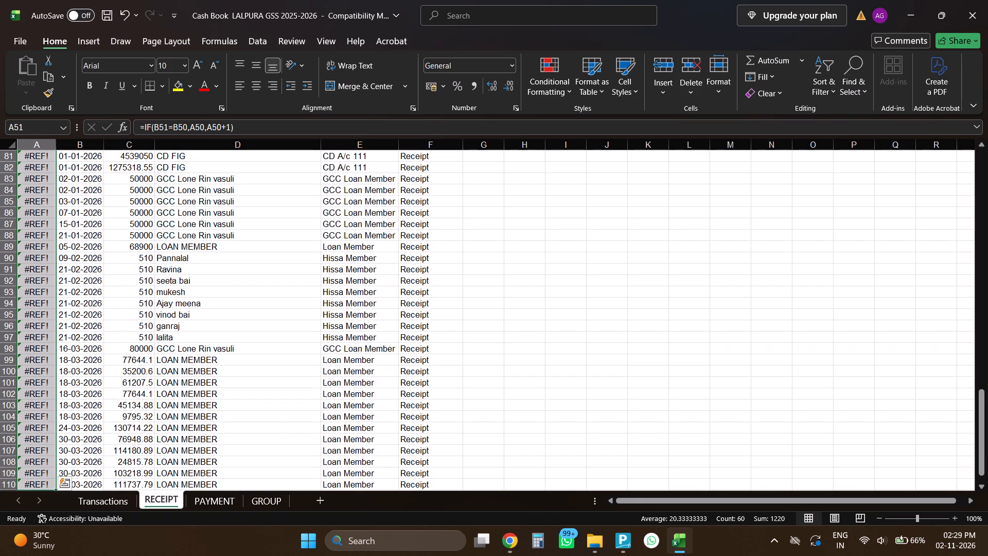
pyautogui.press('Down')
# Switch to TallyPrime, set the Bank Charge amount to 0 in receipt voucher 9, save it and return to the Trial Balance.
pyautogui.hotkey('alt', 'Tab')
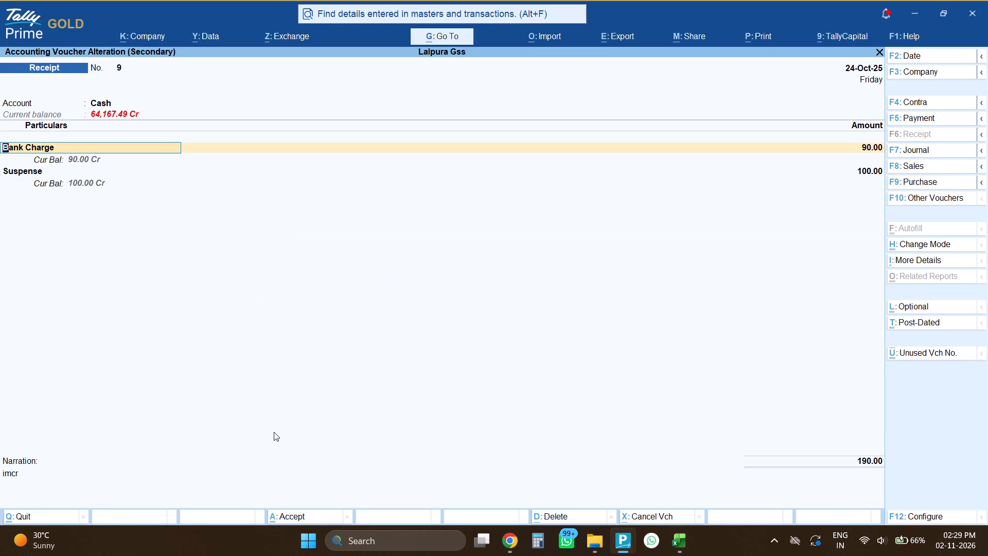
pyautogui.press('Return')
pyautogui.press('0')
pyautogui.press('Return')
pyautogui.hotkey('ctrl', 'a')
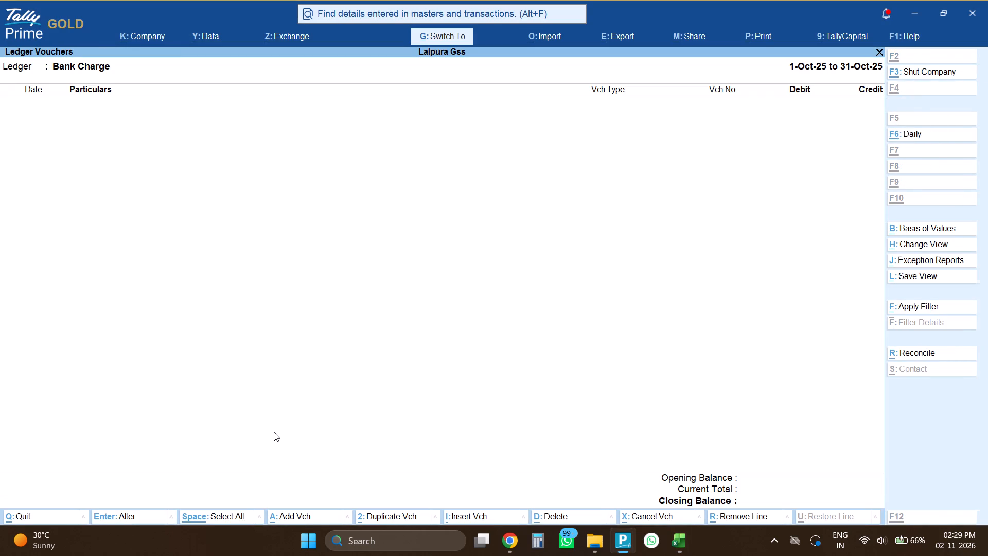
pyautogui.press('Escape')
pyautogui.press('Escape')
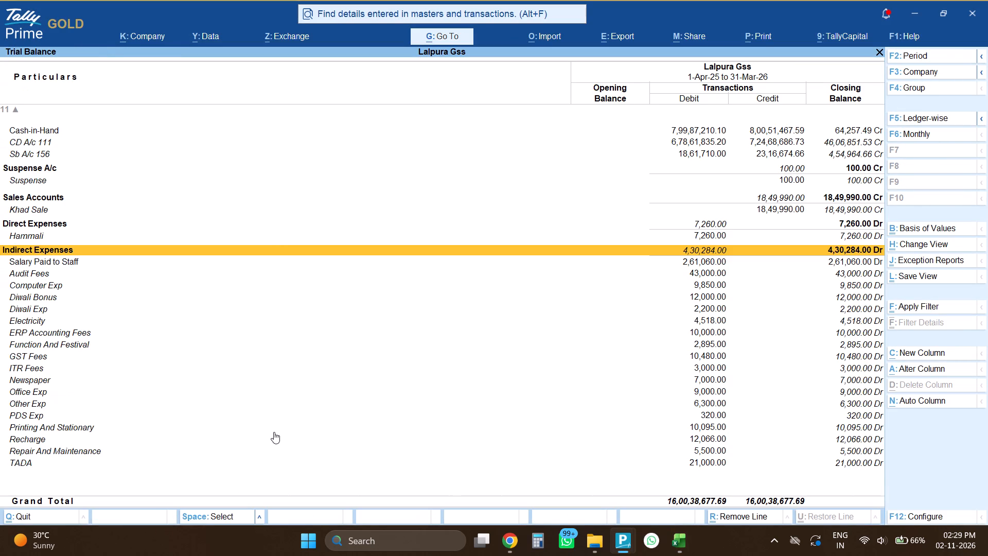
# Open the Cash ledger's October vouchers from Cash-in-Hand and check the Suspense receipt dated 24-Oct-25.
pyautogui.press('Up')
pyautogui.press('Up')
pyautogui.press('Up')
pyautogui.press('Up')
pyautogui.press('Up')
pyautogui.press('Up')
pyautogui.press('Up')
pyautogui.press('Up')
pyautogui.press('Up')
pyautogui.press('Up')
pyautogui.press('Up')
pyautogui.press('Down')
pyautogui.press('Down')
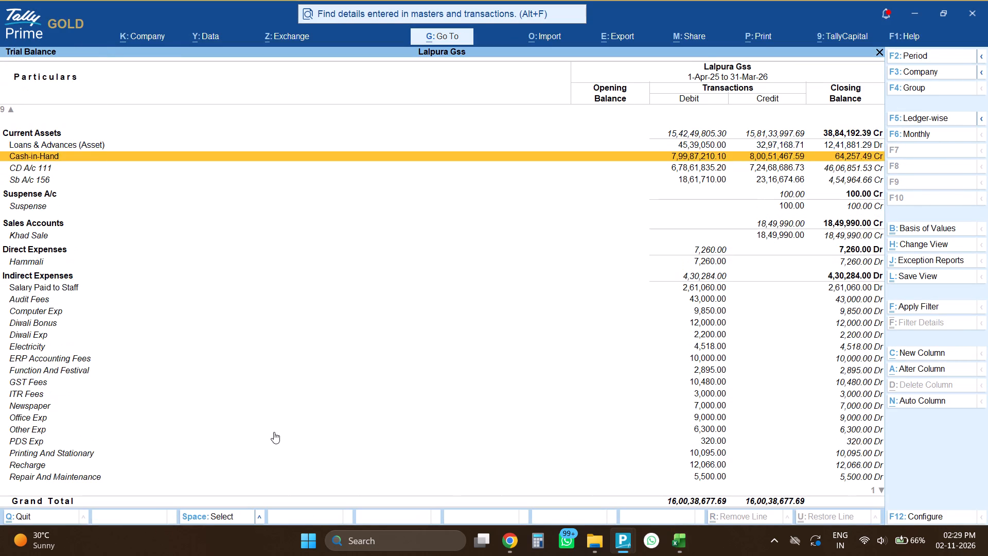
pyautogui.press('Return')
pyautogui.press('Return')
pyautogui.press('Up')
pyautogui.press('Up')
pyautogui.press('Up')
pyautogui.press('Up')
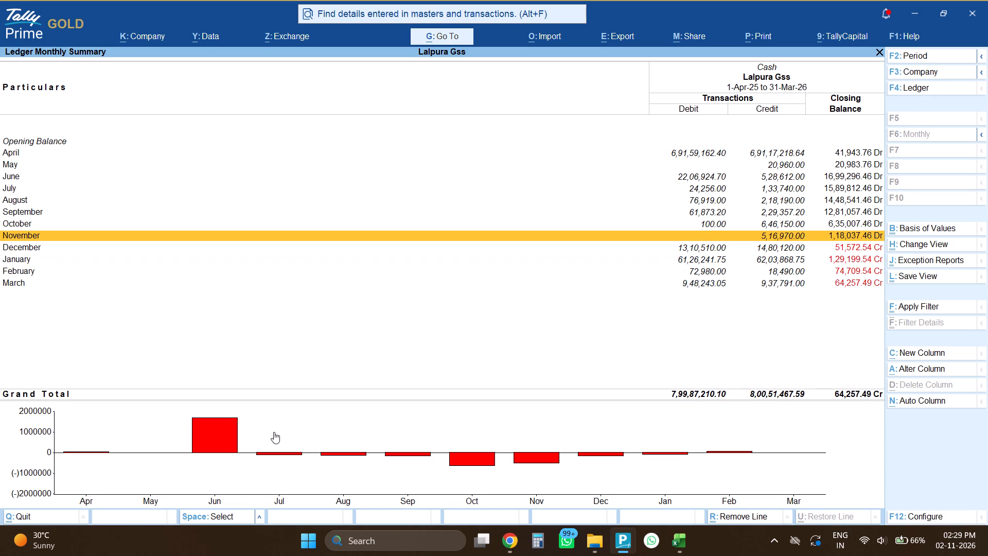
pyautogui.press('Up')
pyautogui.press('Return')
pyautogui.press('Down')
pyautogui.press('Down')
pyautogui.press('Down')
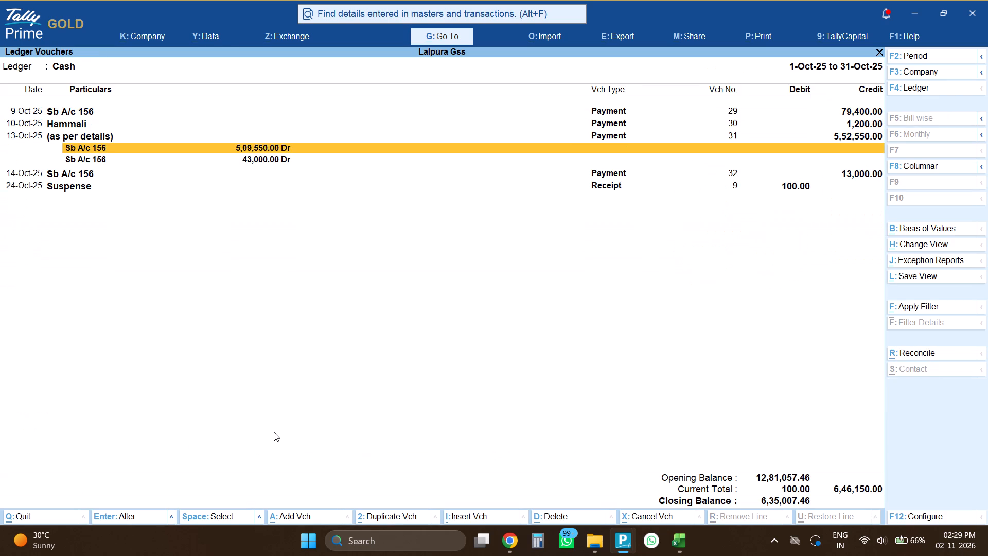
pyautogui.press('Down')
pyautogui.press('Down')
pyautogui.press('Down')
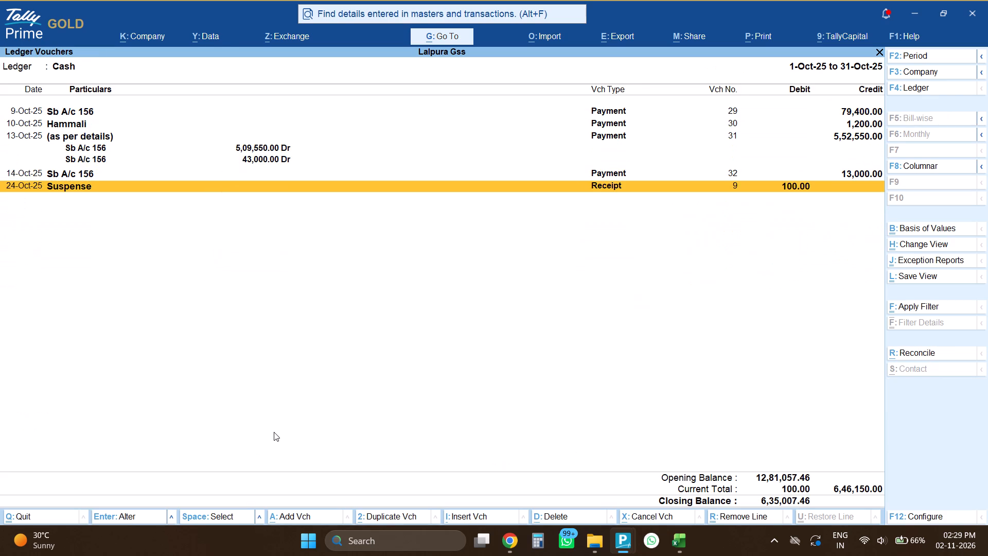
pyautogui.press('Return')
pyautogui.press('Escape')
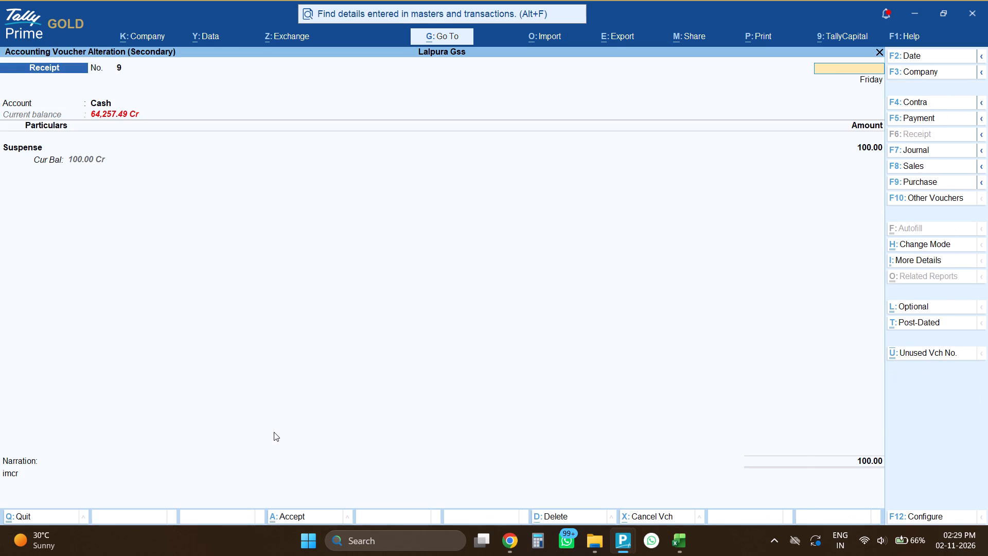
pyautogui.press('Escape')
pyautogui.press('Escape')
# Duplicate the 24-Oct-25 Suspense receipt as a Cash payment voucher for Bank Charge of 90 and save it.
pyautogui.hotkey('alt', '2')
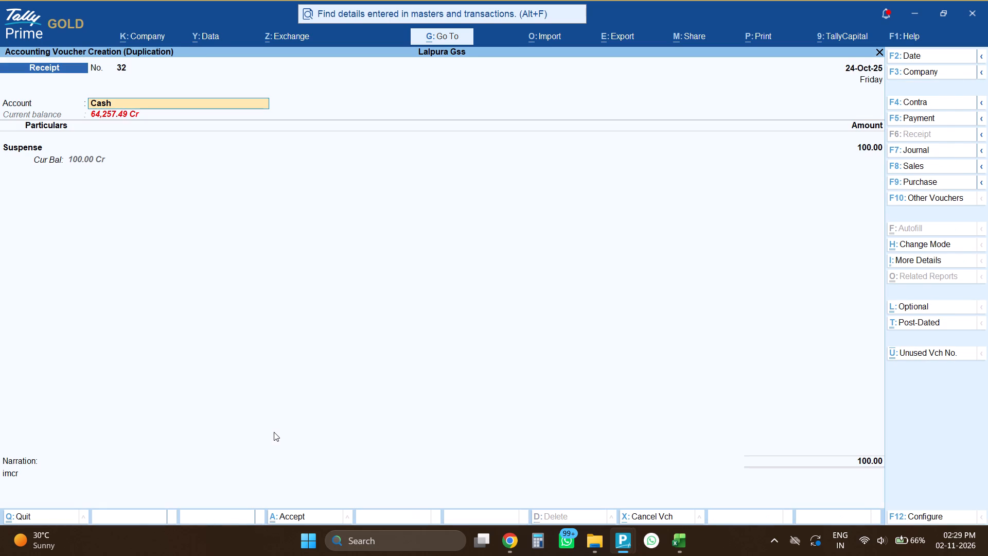
pyautogui.press('F5')
pyautogui.press('Return')
pyautogui.write('BAN')
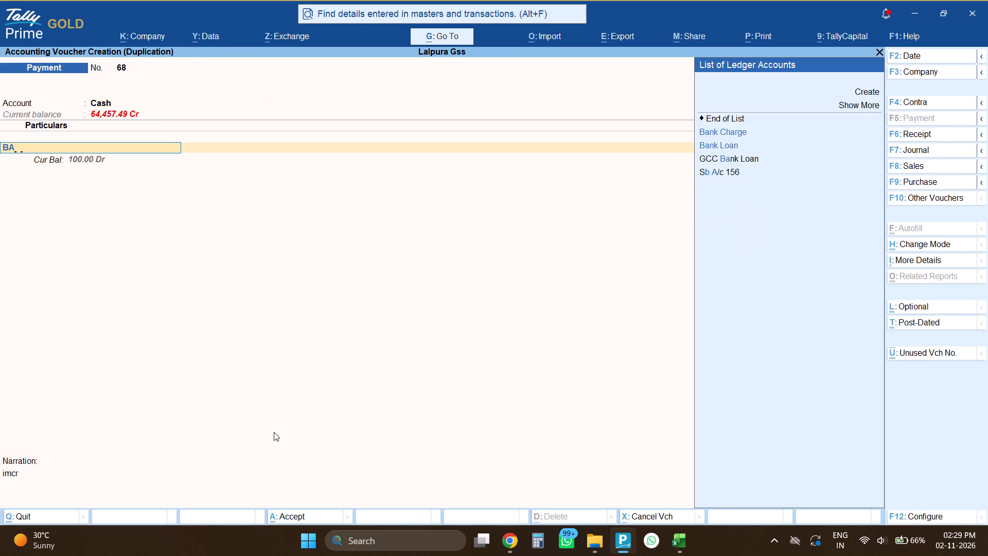
pyautogui.press('Down')
pyautogui.press('Return')
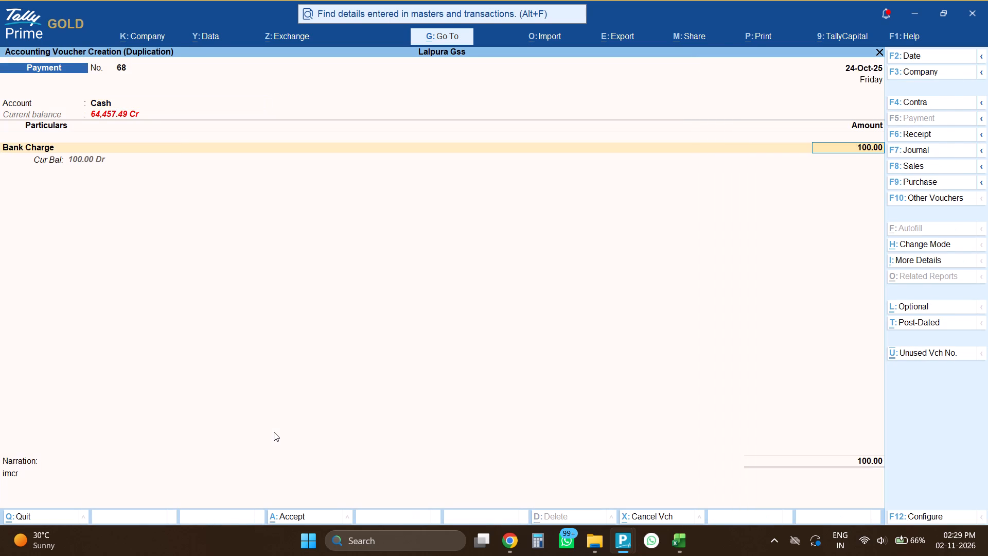
pyautogui.write('90')
pyautogui.press('Return')
pyautogui.hotkey('ctrl', 'a')
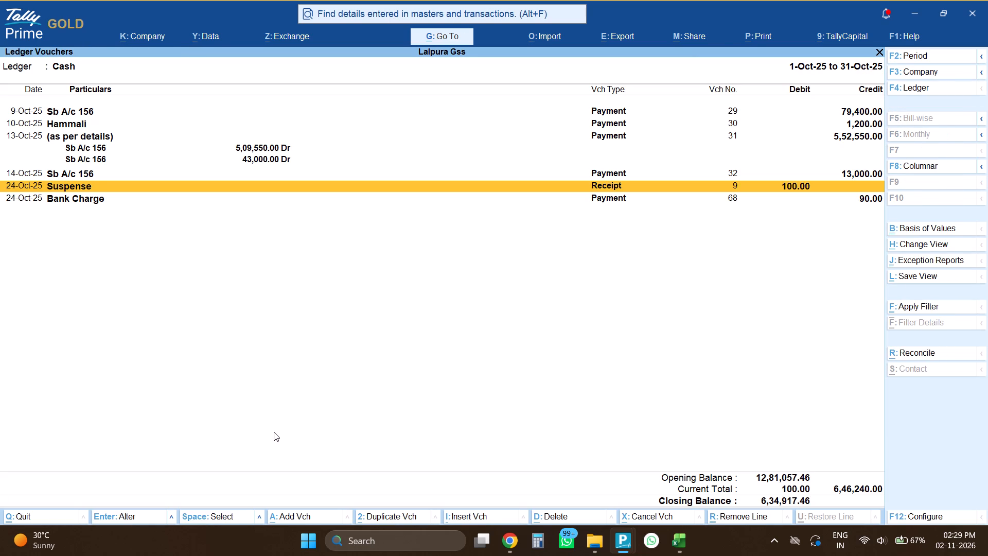
# Examine the Cash ledger's month-by-month balances, then return to Cash-in-Hand in the Trial Balance.
pyautogui.press('Escape')
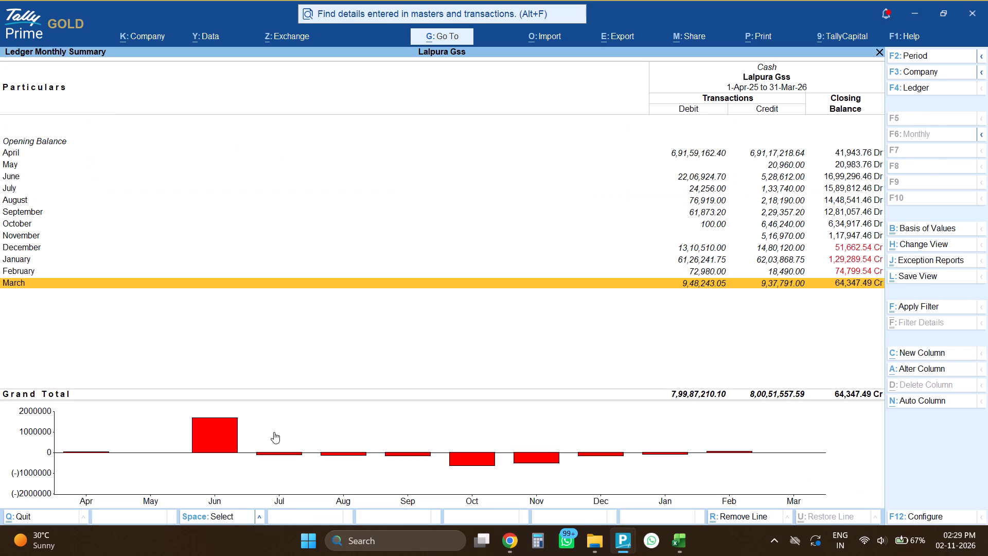
pyautogui.press('Up')
pyautogui.press('Up')
pyautogui.press('Up')
pyautogui.press('Up')
pyautogui.press('Up')
pyautogui.press('Up')
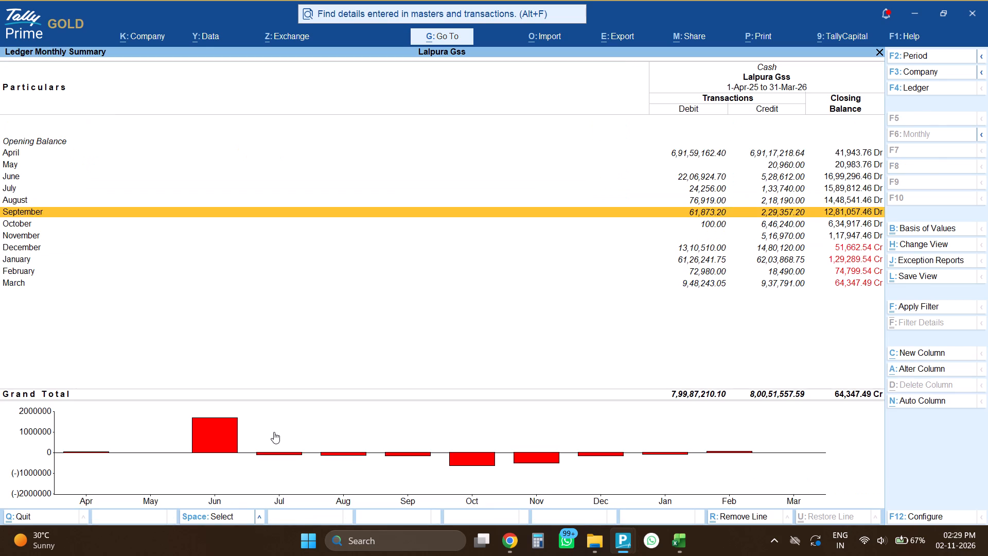
pyautogui.press('Up')
pyautogui.press('Up')
pyautogui.press('Down')
pyautogui.press('Down')
pyautogui.press('Down')
pyautogui.press('Down')
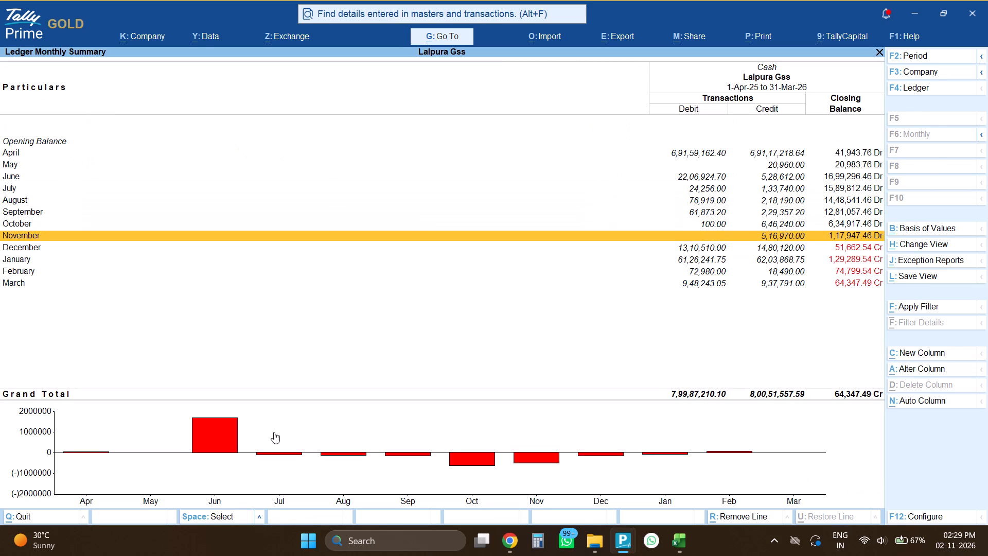
pyautogui.press('Down')
pyautogui.press('Up')
pyautogui.press('Up')
pyautogui.press('Up')
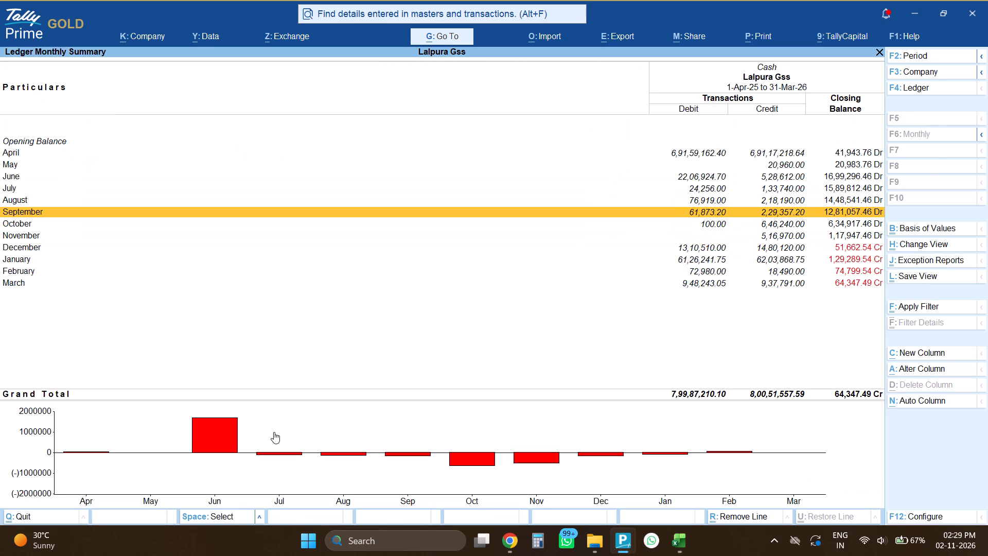
pyautogui.press('Up')
pyautogui.press('Up')
pyautogui.press('Up')
pyautogui.press('Up')
pyautogui.press('Up')
pyautogui.press('Escape')
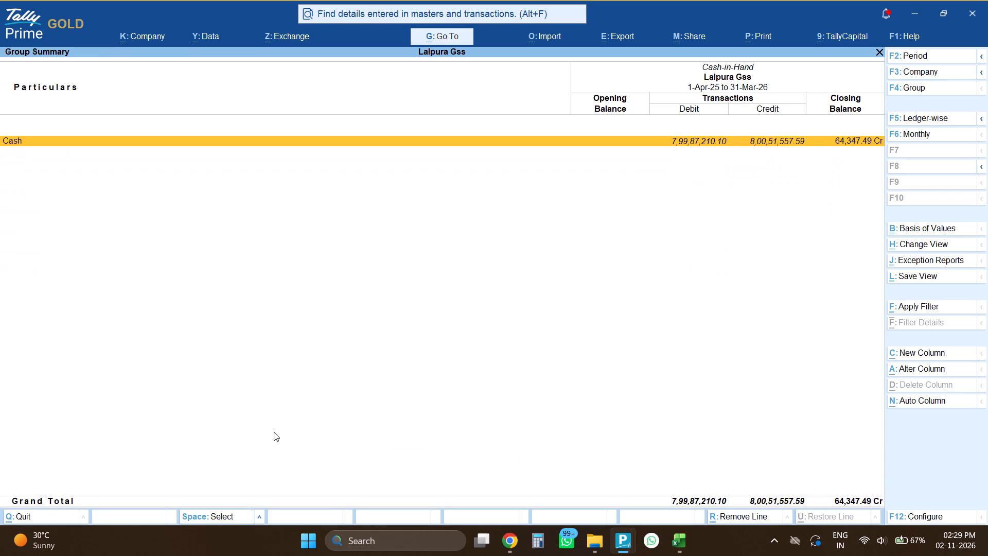
pyautogui.press('Escape')
pyautogui.press('Down')
pyautogui.press('Up')
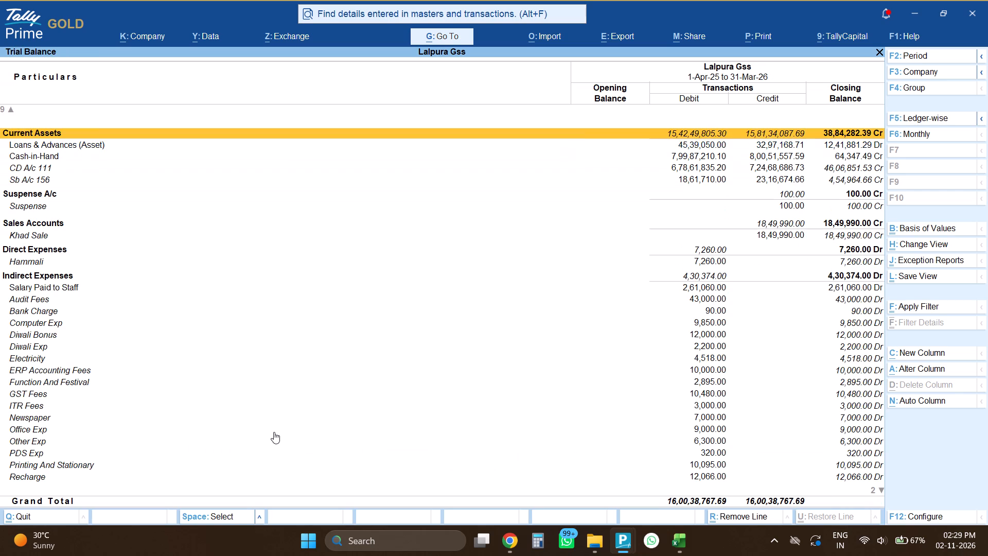
pyautogui.press('Down')
pyautogui.press('Down')
# Compare Cash-in-Hand with the other Lalpura GSS company's Trial Balance, including its opening balance.
pyautogui.hotkey('alt', 'Tab')
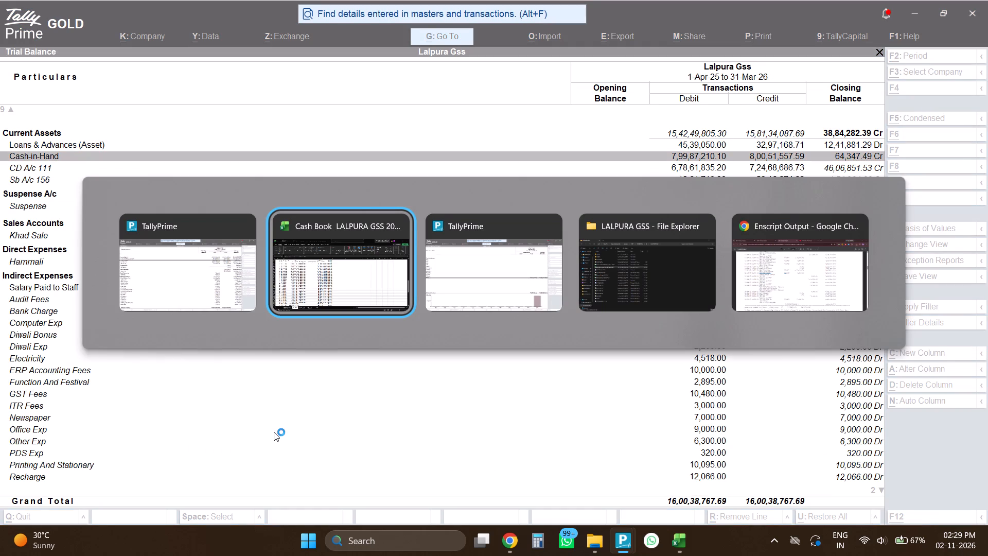
pyautogui.hotkey('alt', 'Tab')
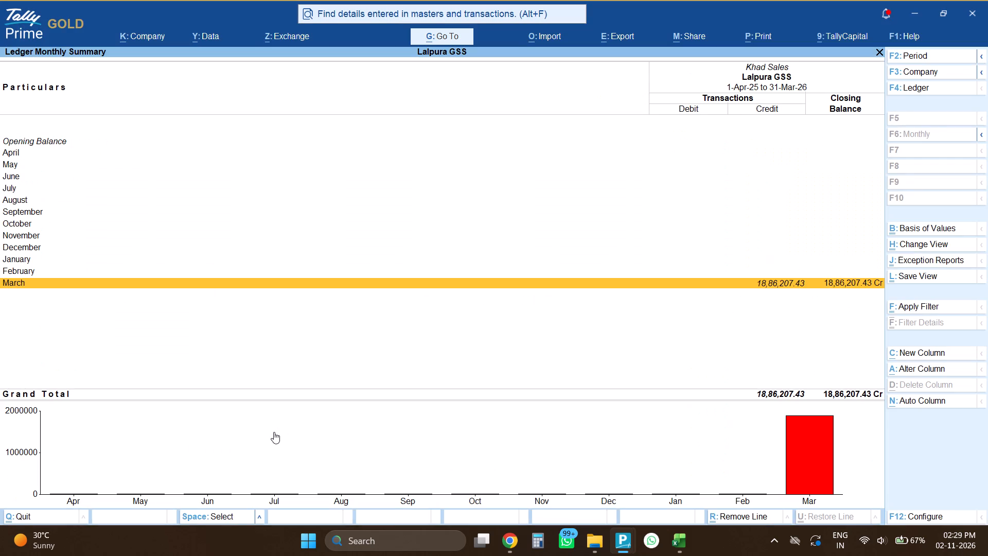
pyautogui.hotkey('alt', 'Tab')
pyautogui.hotkey('alt', 'Tab')
pyautogui.press('Escape')
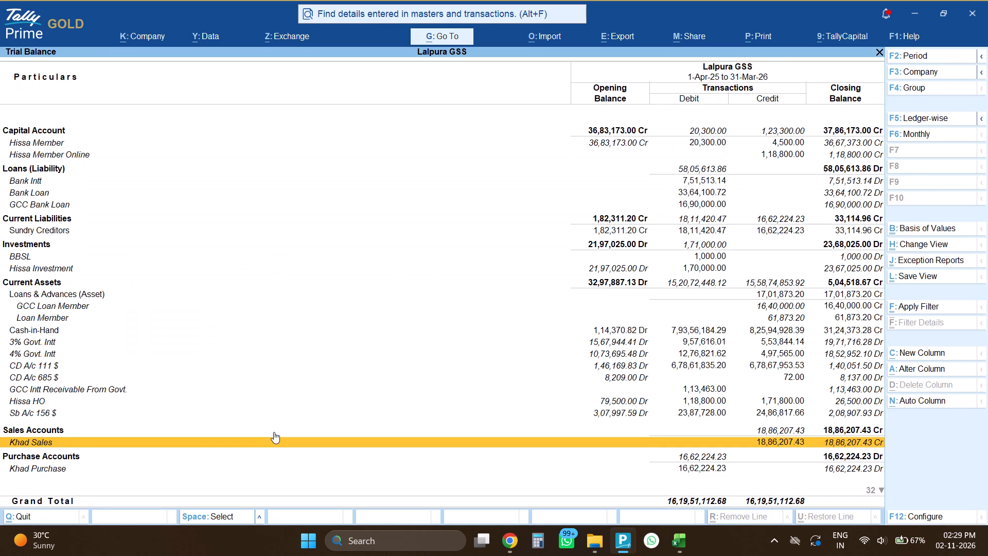
pyautogui.press('Up')
pyautogui.press('Up')
pyautogui.press('Up')
pyautogui.press('Up')
pyautogui.press('Up')
pyautogui.press('Up')
pyautogui.press('Up')
pyautogui.press('Up')
pyautogui.press('Up')
pyautogui.hotkey('alt', 'Tab')
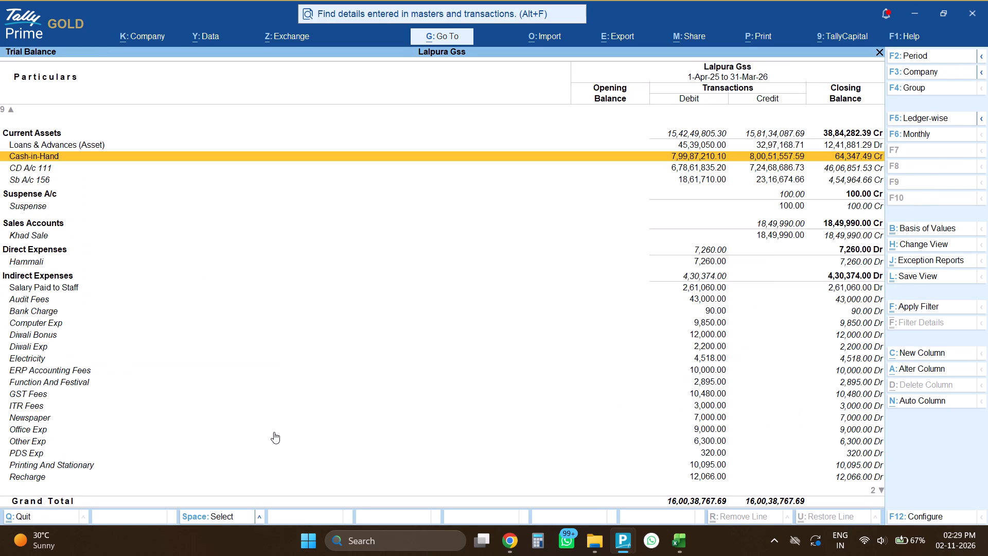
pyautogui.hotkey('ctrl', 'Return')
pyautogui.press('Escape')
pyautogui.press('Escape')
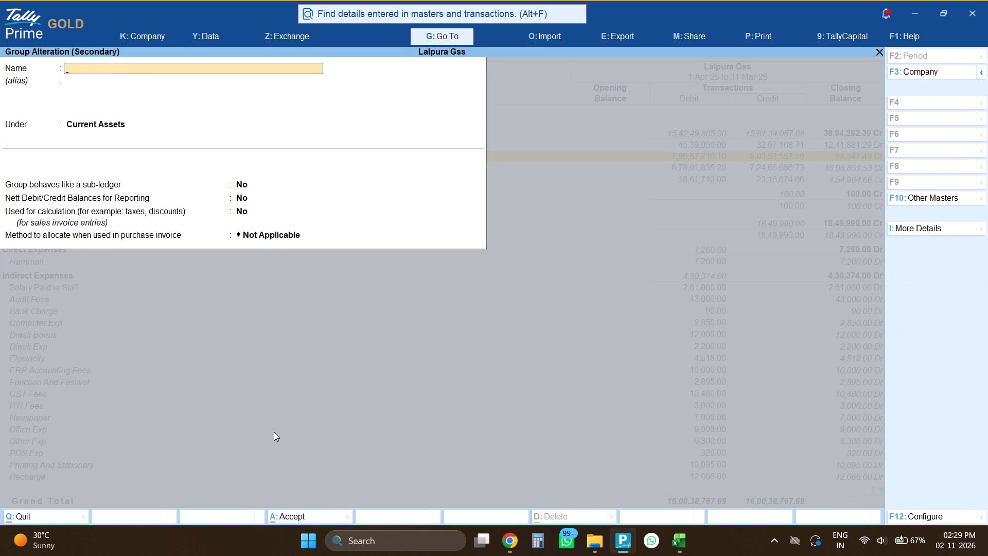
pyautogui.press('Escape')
# Set the Cash ledger's opening balance to 1,14,370.82 Dr, matching the other company, and save the ledger.
pyautogui.press('Return')
pyautogui.hotkey('alt', 'Tab')
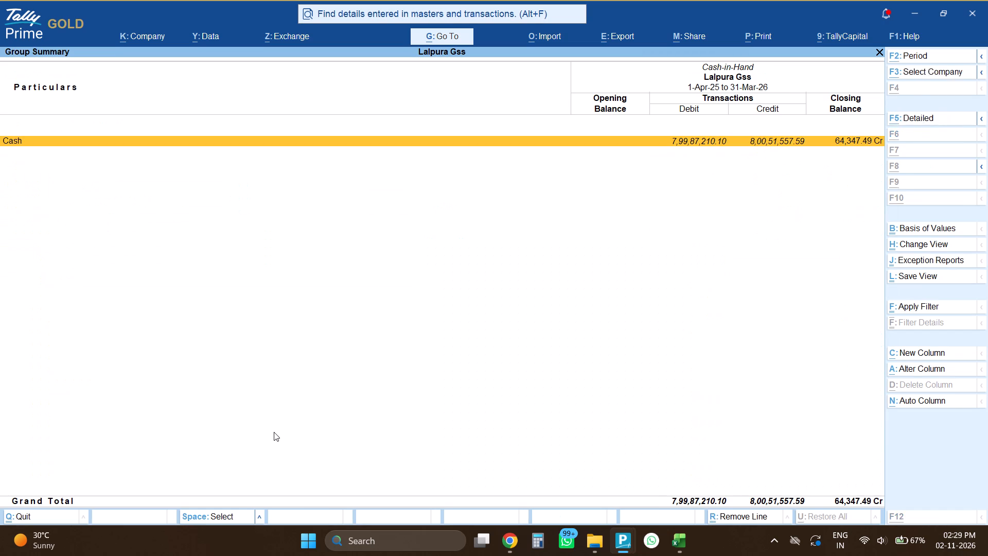
pyautogui.hotkey('alt', 'Tab')
pyautogui.hotkey('ctrl', 'Return')
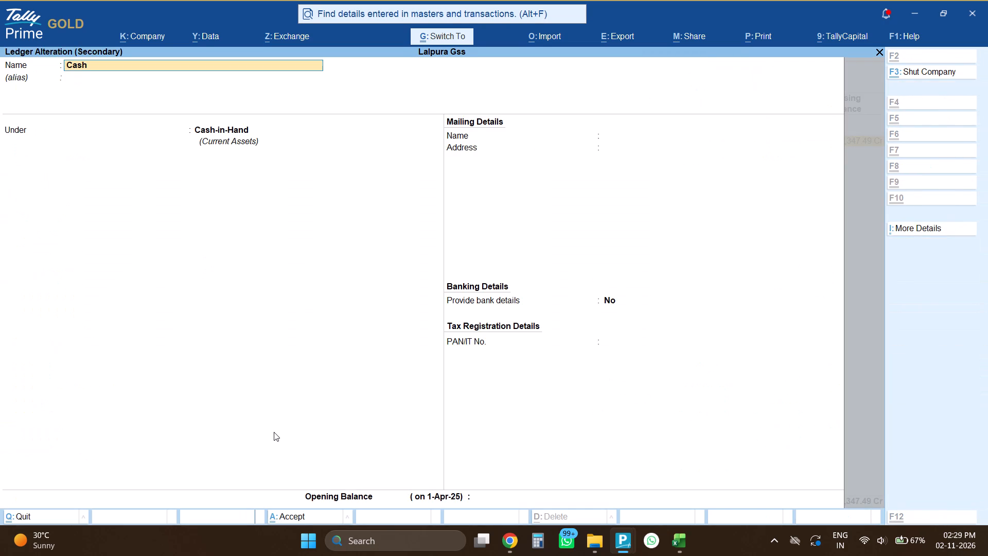
pyautogui.hotkey('ctrl', 'End')
pyautogui.hotkey('alt', 'Tab')
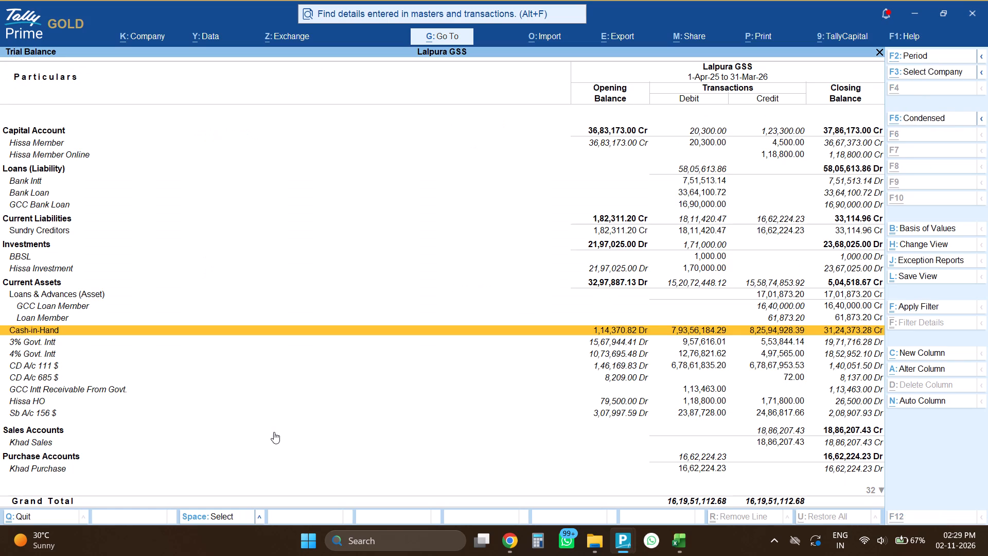
pyautogui.hotkey('alt', 'Tab')
pyautogui.write('114')
pyautogui.hotkey('alt', 'Tab')
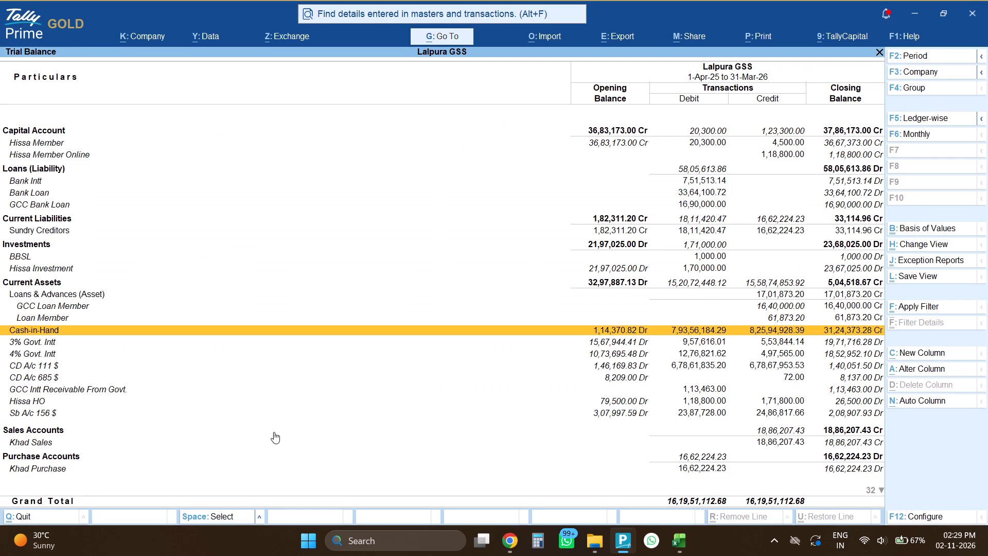
pyautogui.hotkey('alt', 'Tab')
pyautogui.write('370')
pyautogui.hotkey('alt', 'Tab')
pyautogui.hotkey('alt', 'Tab')
pyautogui.write('.82')
pyautogui.hotkey('alt', 'Tab')
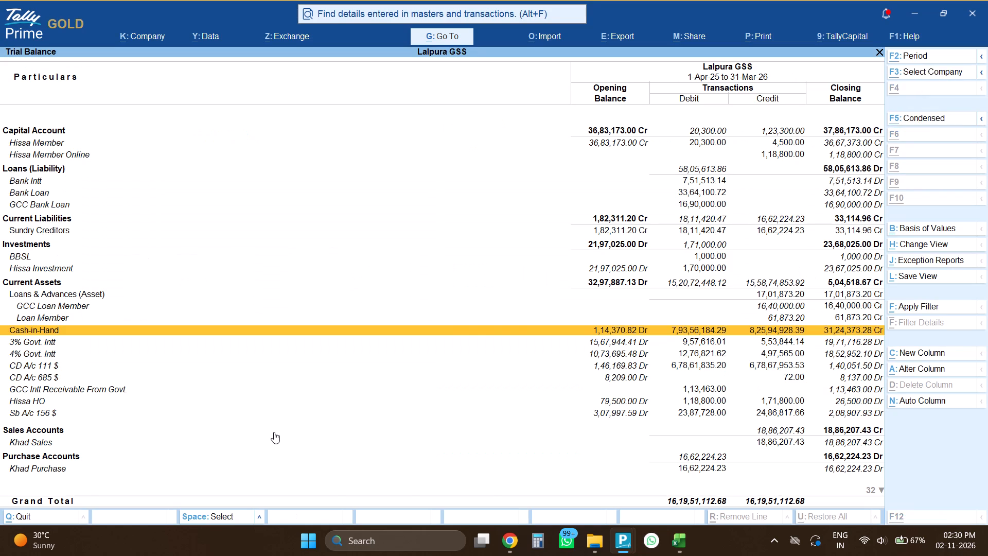
pyautogui.hotkey('alt', 'Tab')
pyautogui.hotkey('alt', 'Tab')
pyautogui.hotkey('alt', 'Tab')
pyautogui.hotkey('alt', 'Tab')
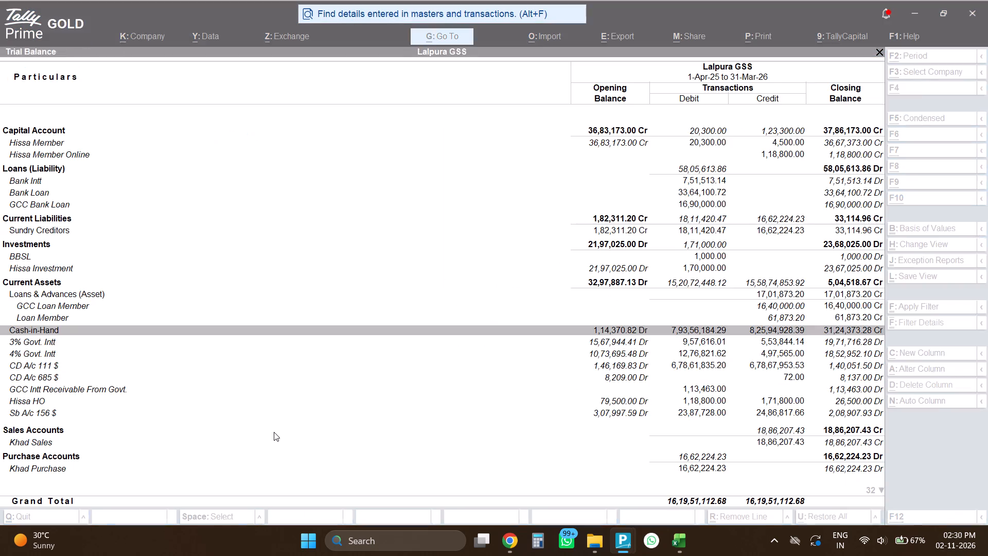
pyautogui.hotkey('alt', 'Tab')
pyautogui.hotkey('ctrl', 'a')
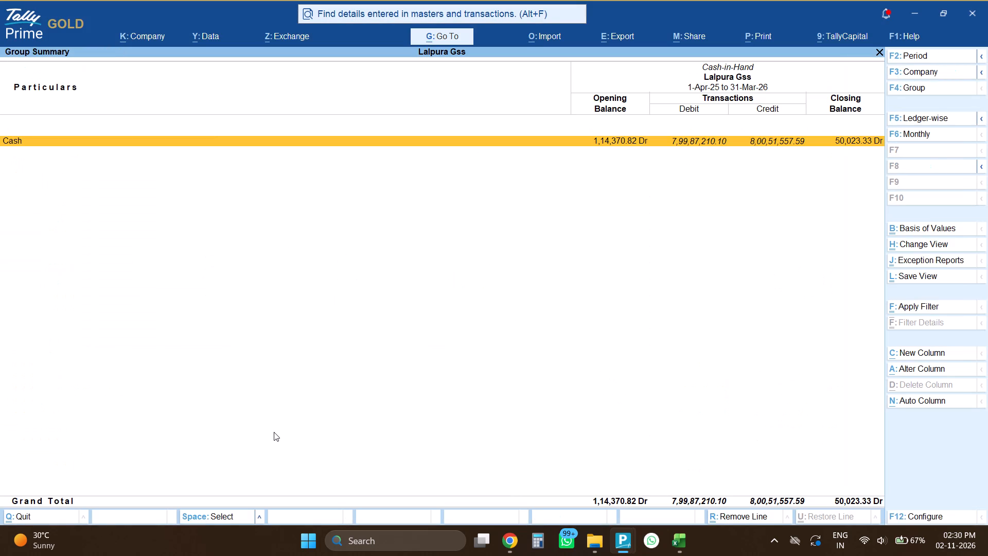
# Return to the Trial Balance and compare its Cash-in-Hand figures with those of the other Lalpura GSS company.
pyautogui.press('Escape')
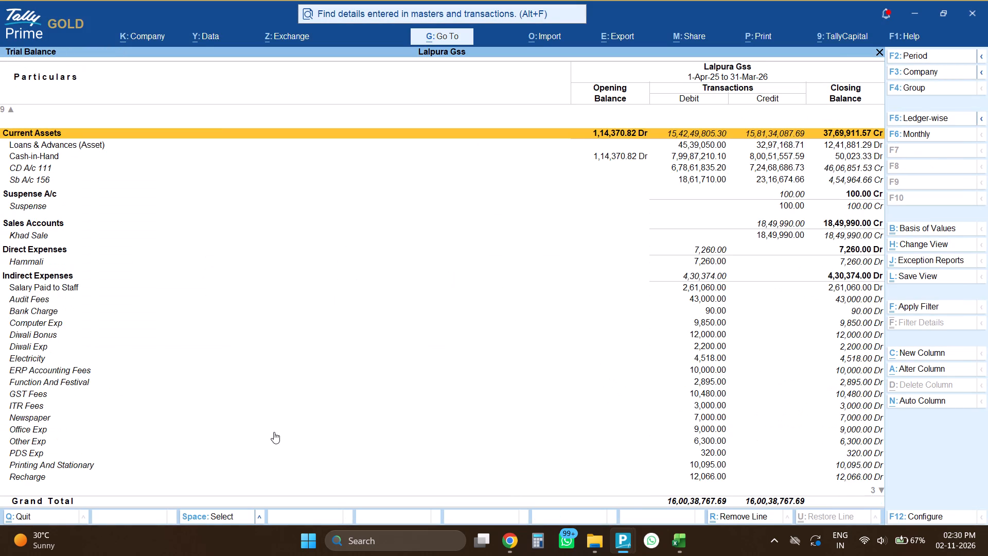
pyautogui.press('Down')
pyautogui.press('Down')
pyautogui.hotkey('alt', 'Tab')
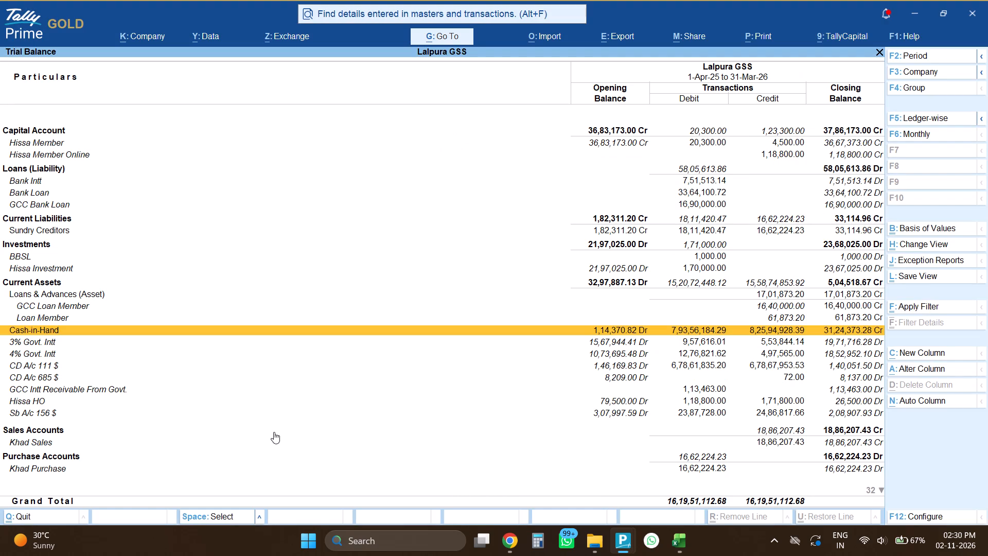
pyautogui.hotkey('alt', 'Tab')
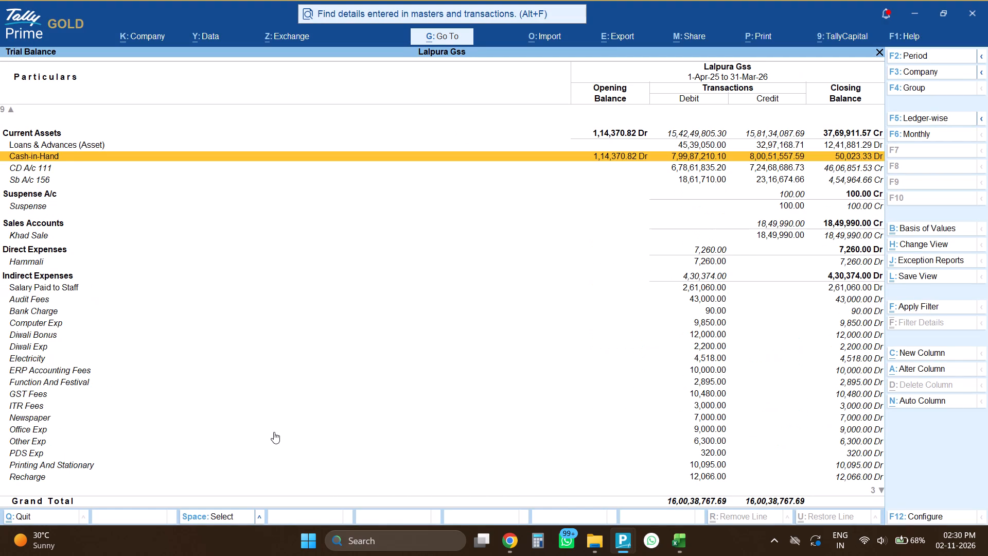
pyautogui.hotkey('alt', 'Tab')
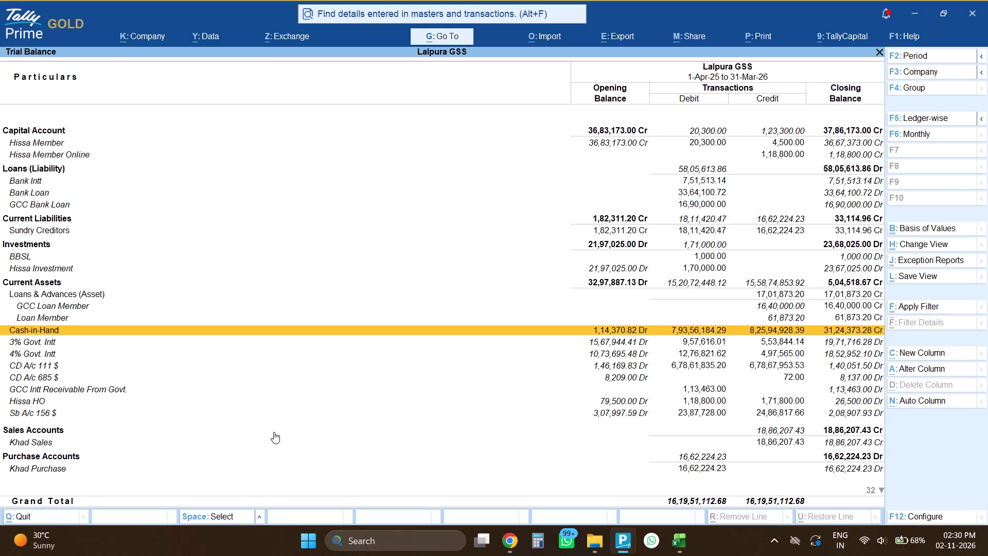
# Set the CD A/c 111 ledger's opening balance to 1,46,169.83 Dr, matching the other company, and save the ledger.
pyautogui.press('Down')
pyautogui.press('Down')
pyautogui.press('Down')
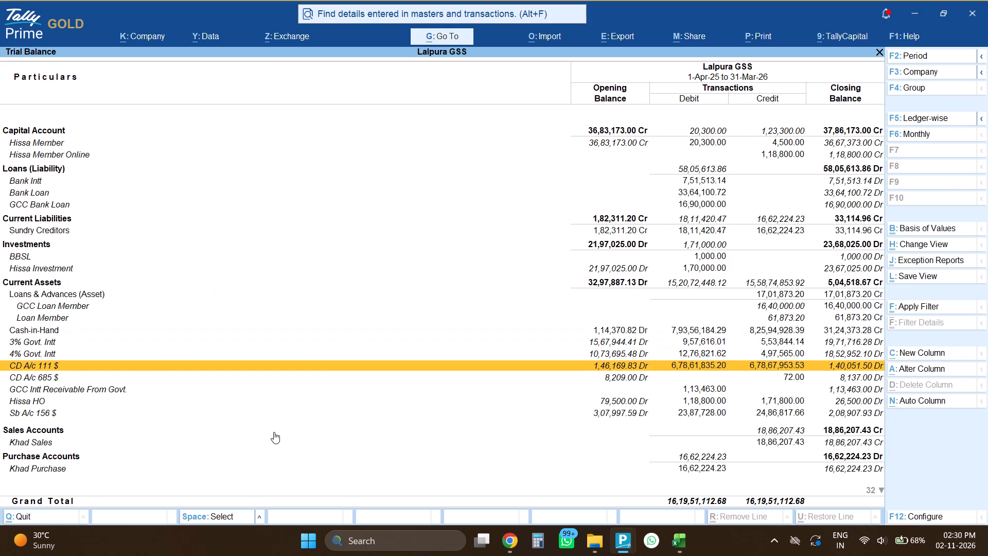
pyautogui.hotkey('alt', 'Tab')
pyautogui.press('Down')
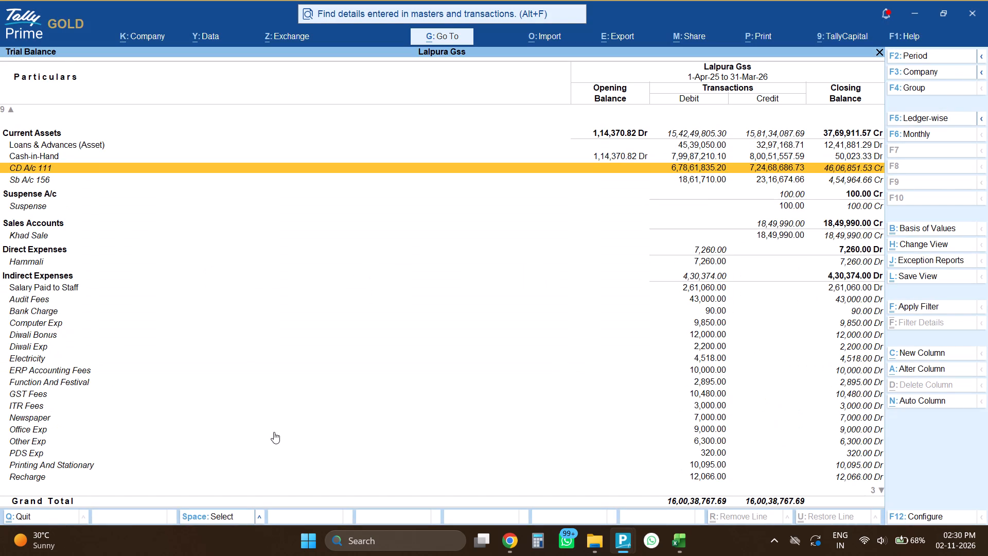
pyautogui.hotkey('ctrl', 'Return')
pyautogui.hotkey('ctrl', 'End')
pyautogui.hotkey('alt', 'Tab')
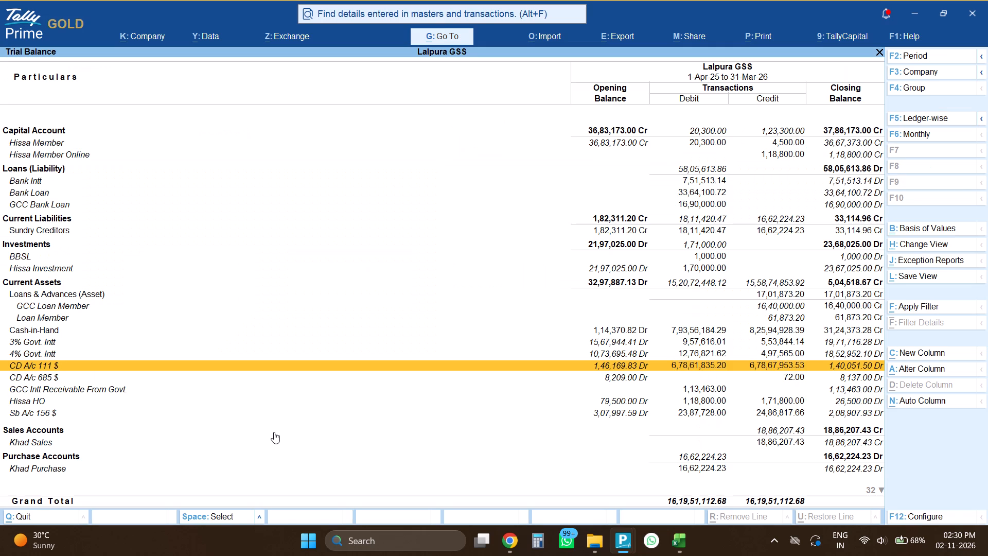
pyautogui.hotkey('alt', 'Tab')
pyautogui.write('1461')
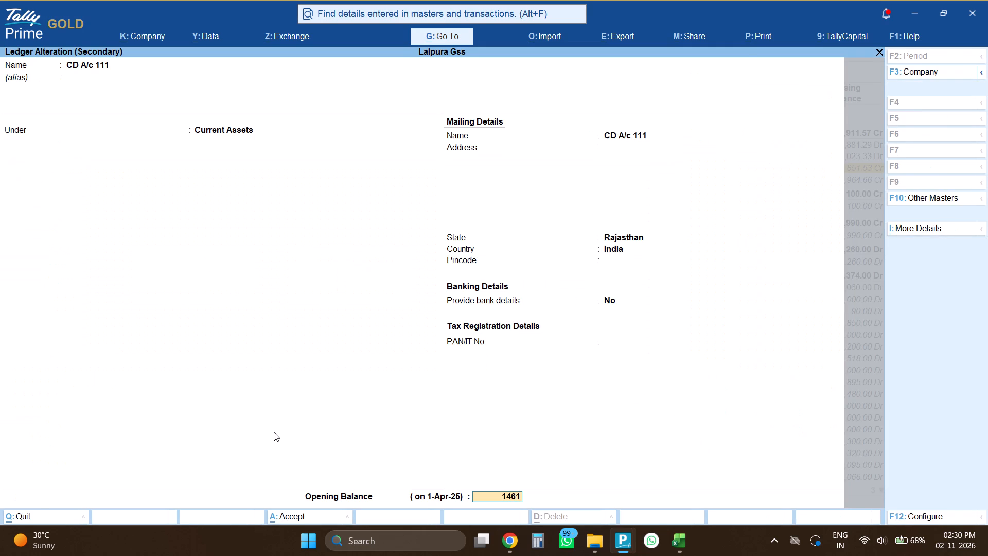
pyautogui.hotkey('alt', 'Tab')
pyautogui.hotkey('alt', 'Tab')
pyautogui.write('69.83')
pyautogui.hotkey('alt', 'Tab')
pyautogui.hotkey('alt', 'Tab')
pyautogui.hotkey('alt', 'Tab')
pyautogui.hotkey('alt', 'Tab')
pyautogui.hotkey('ctrl', 'a')
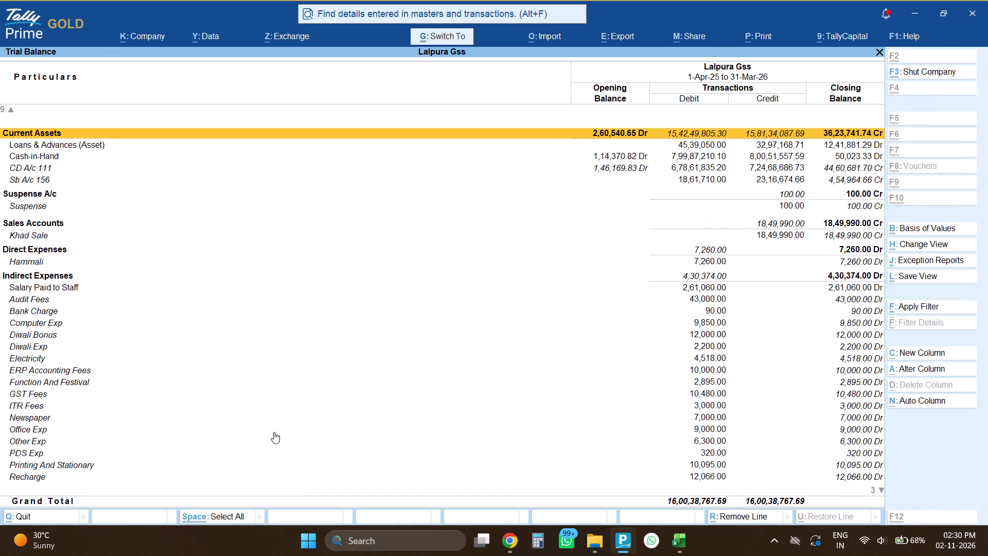
pyautogui.press('Down')
pyautogui.press('Down')
pyautogui.press('Down')
pyautogui.hotkey('alt', 'Tab')
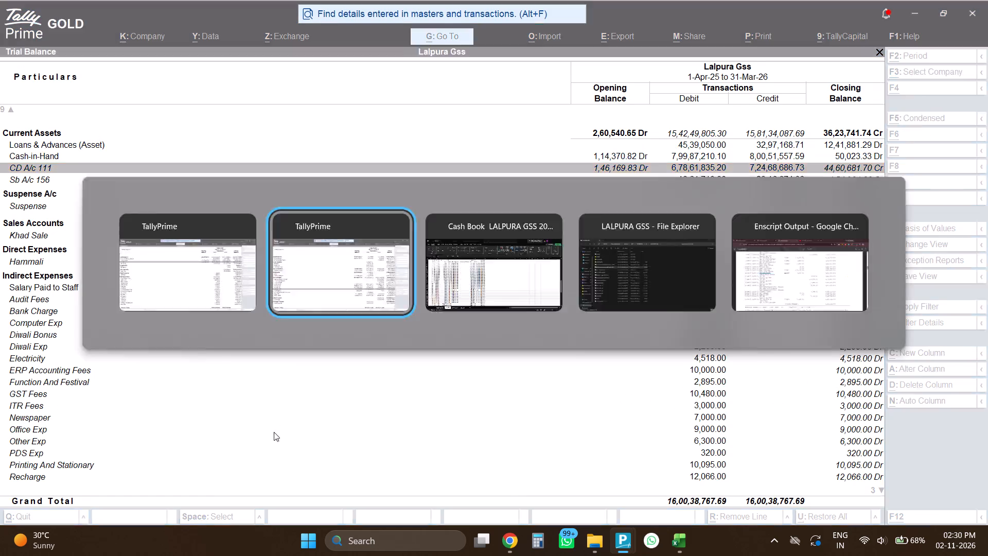
pyautogui.hotkey('alt', 'Tab')
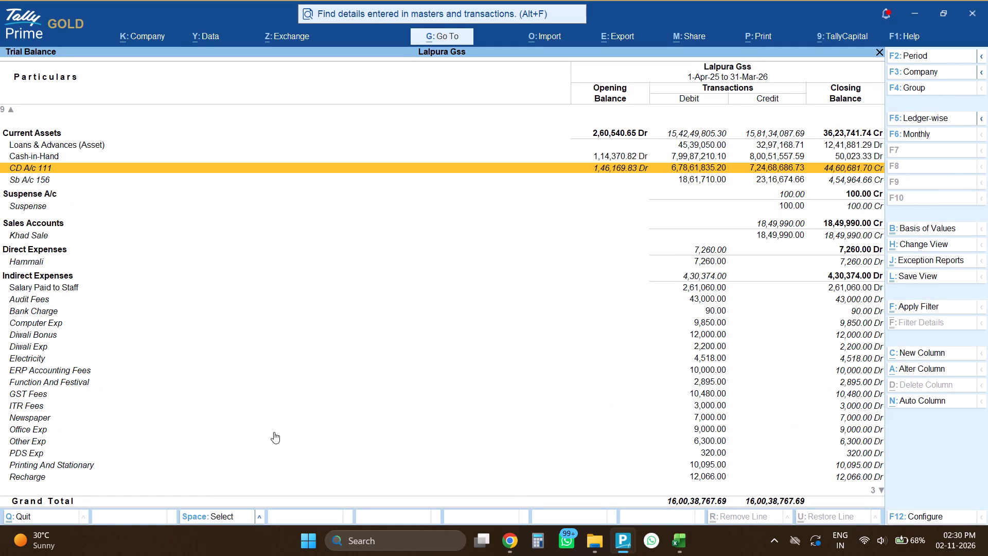
# Set the Sb A/c 156 ledger's opening balance to 3,07,997.59 Dr, matching the other company, and save the ledger.
pyautogui.hotkey('alt', 'Tab')
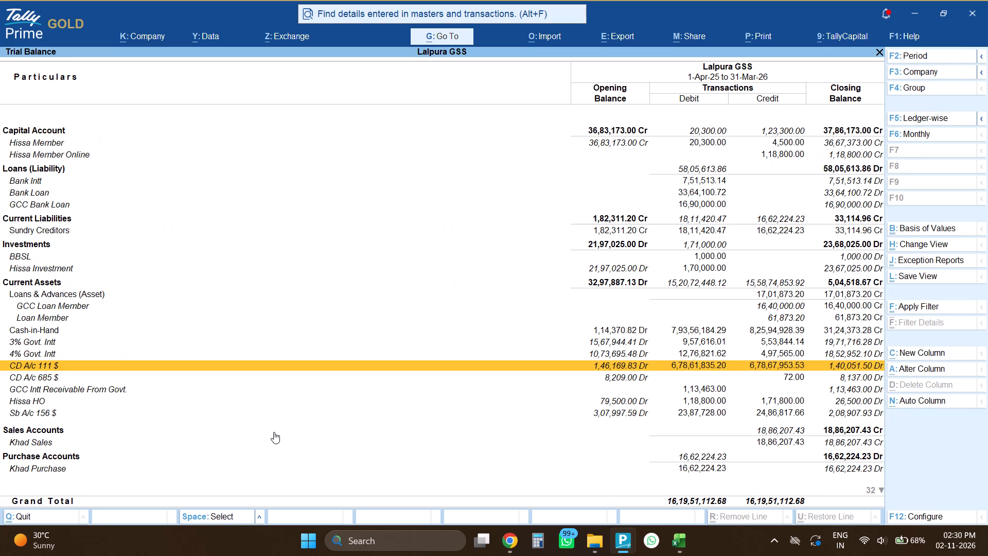
pyautogui.press('Down')
pyautogui.press('Down')
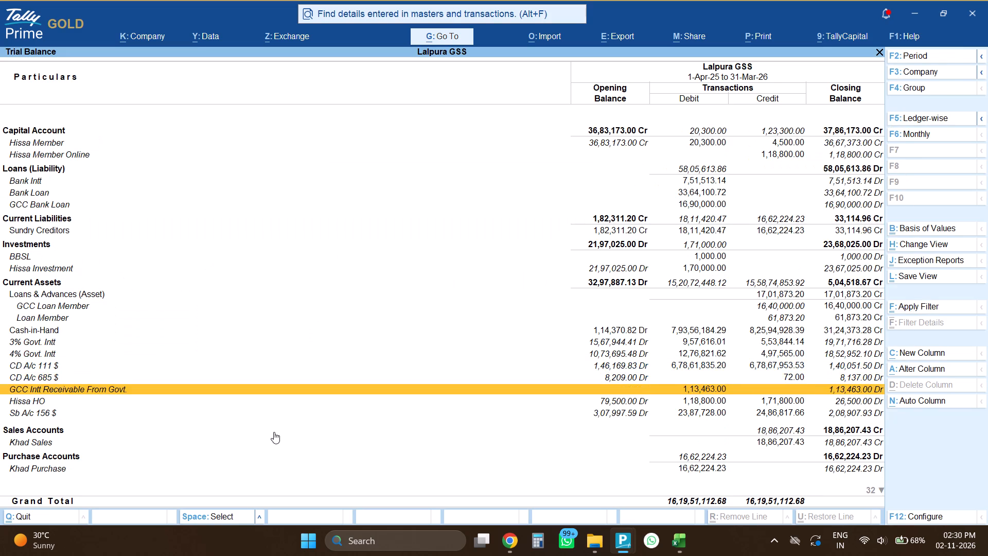
pyautogui.press('Down')
pyautogui.press('Down')
pyautogui.hotkey('alt', 'Tab')
pyautogui.press('Down')
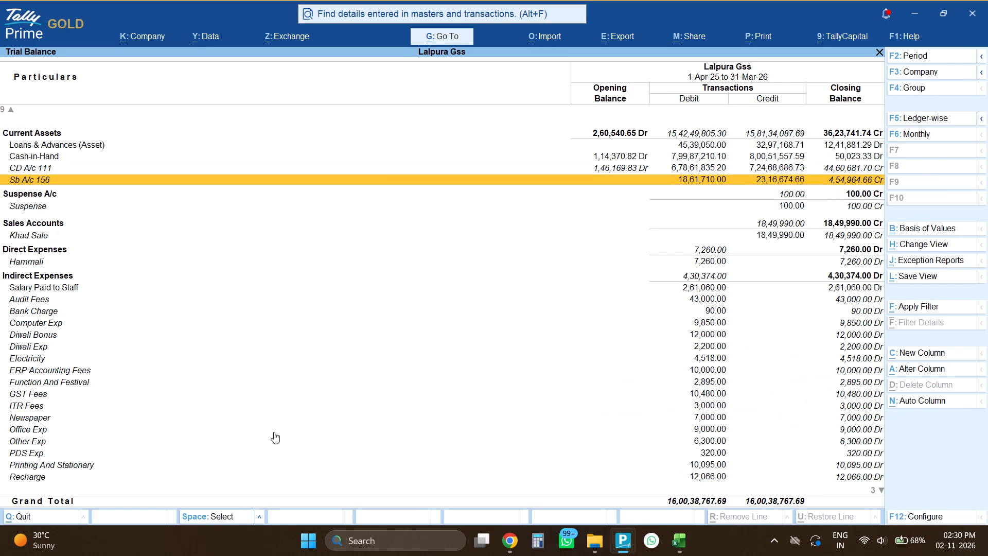
pyautogui.hotkey('ctrl', 'Return')
pyautogui.hotkey('ctrl', 'End')
pyautogui.hotkey('alt', 'Tab')
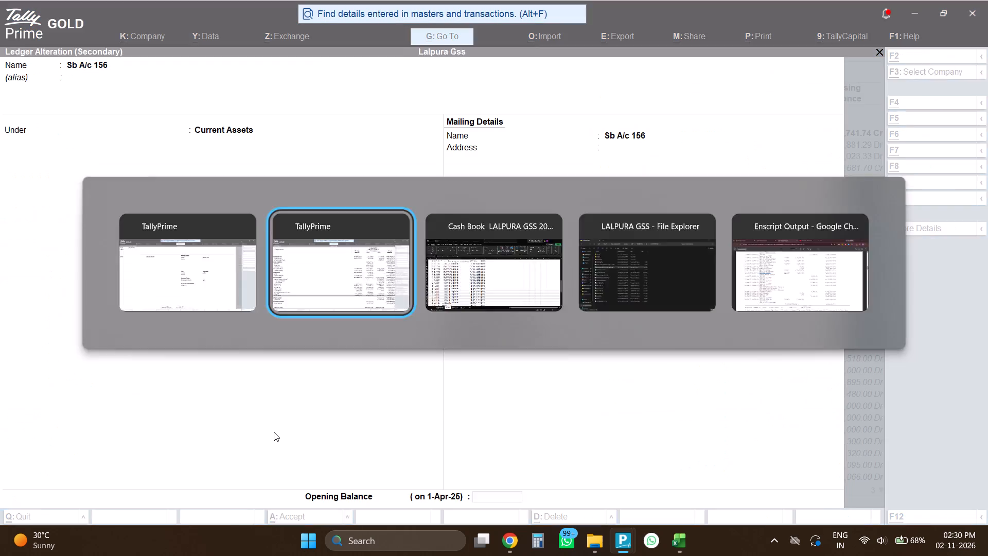
pyautogui.hotkey('alt', 'Tab')
pyautogui.write('307')
pyautogui.hotkey('alt', 'Tab')
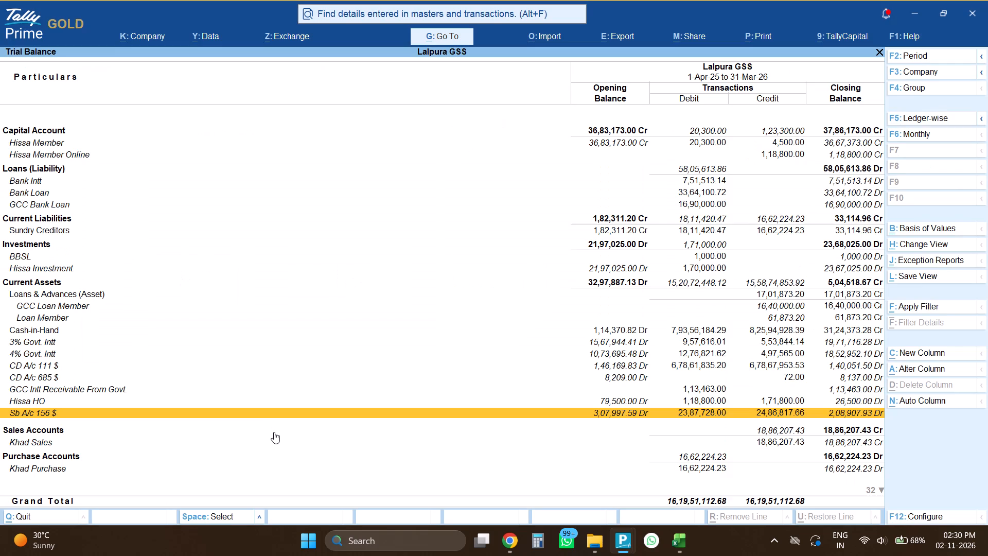
pyautogui.hotkey('alt', 'Tab')
pyautogui.write('997.59')
pyautogui.hotkey('alt', 'Tab')
pyautogui.hotkey('alt', 'Tab')
pyautogui.hotkey('alt', 'Tab')
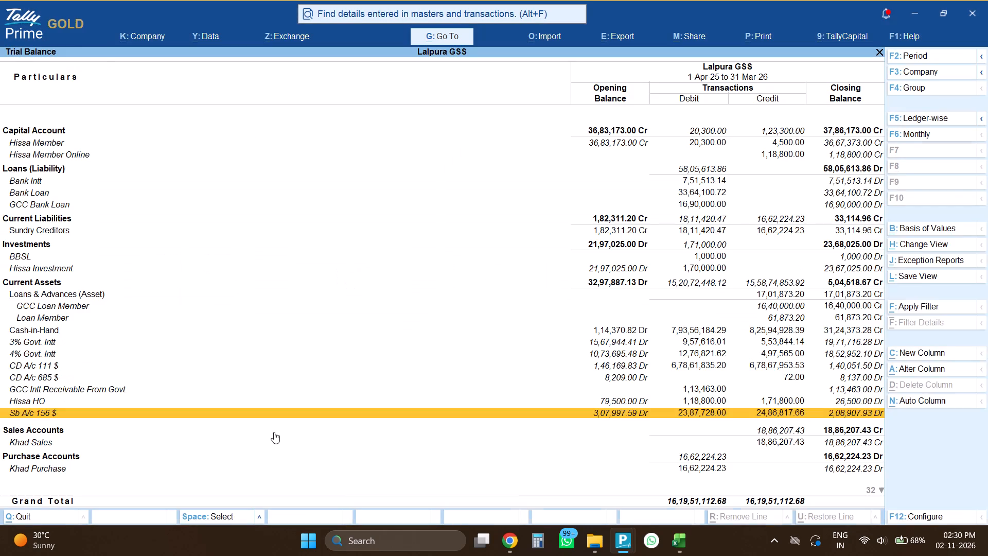
pyautogui.hotkey('alt', 'Tab')
pyautogui.hotkey('alt', 'Tab')
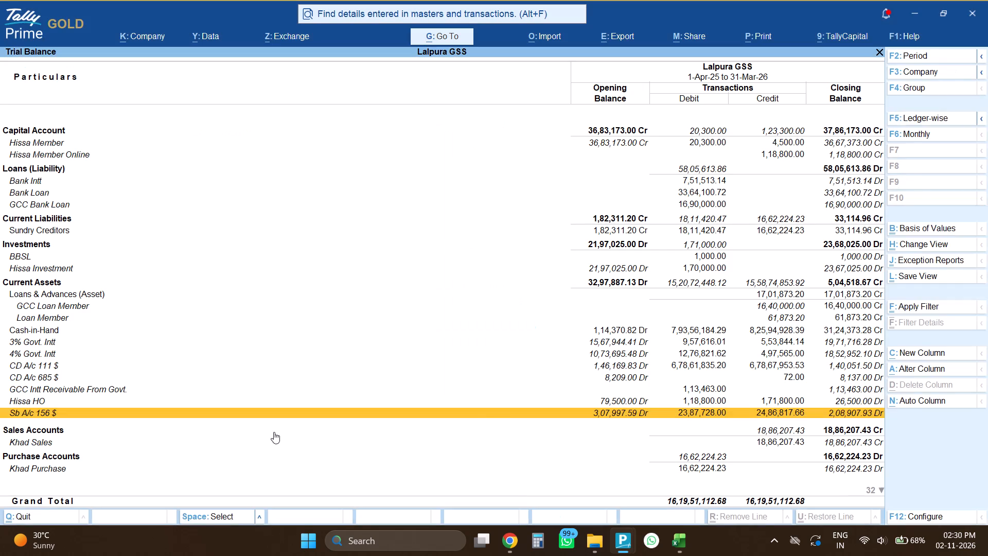
pyautogui.hotkey('alt', 'Tab')
pyautogui.press('Return')
pyautogui.hotkey('ctrl', 'a')
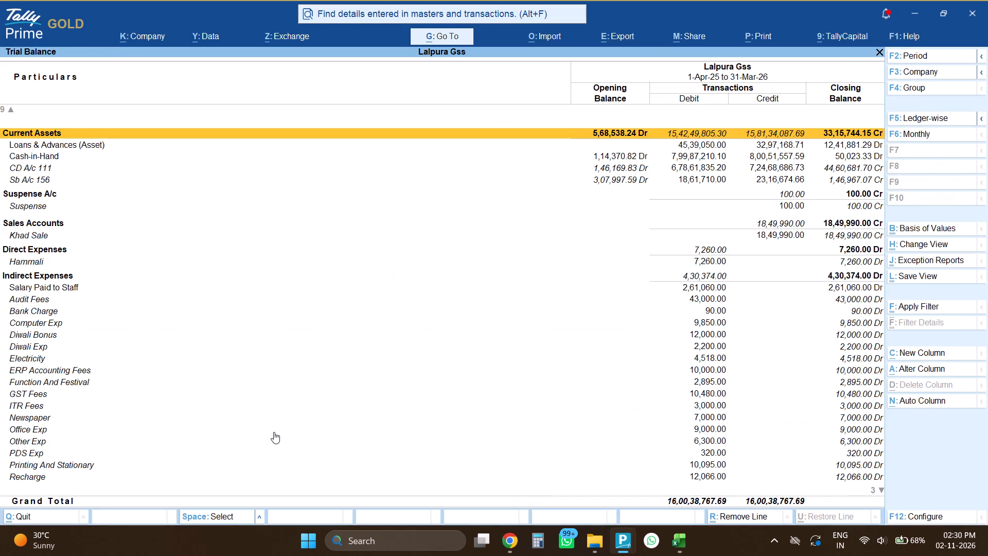
# Compare Sb A/c 156 and the other Current Assets, Suspense and Sales lines between the two companies' Trial Balances.
pyautogui.press('Down')
pyautogui.press('Down')
pyautogui.press('Down')
pyautogui.press('Down')
pyautogui.hotkey('alt', 'Tab')
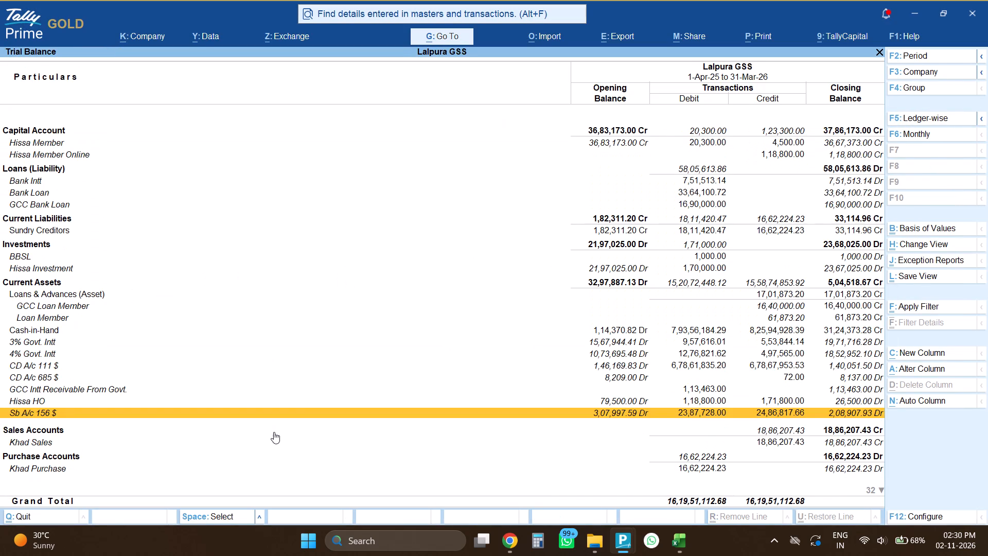
pyautogui.hotkey('alt', 'Tab')
pyautogui.hotkey('alt', 'Tab')
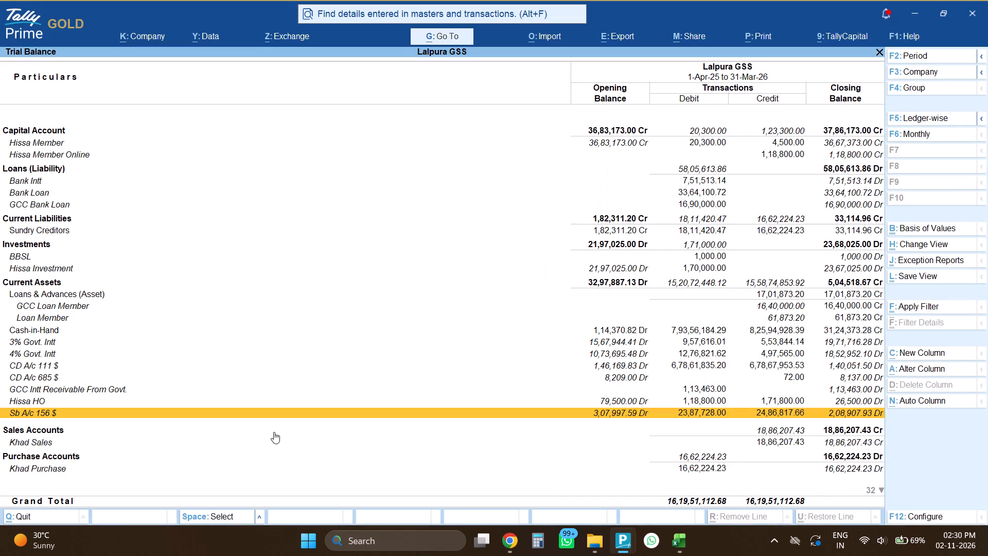
pyautogui.press('Up')
pyautogui.press('Up')
pyautogui.press('Up')
pyautogui.press('Down')
pyautogui.press('Down')
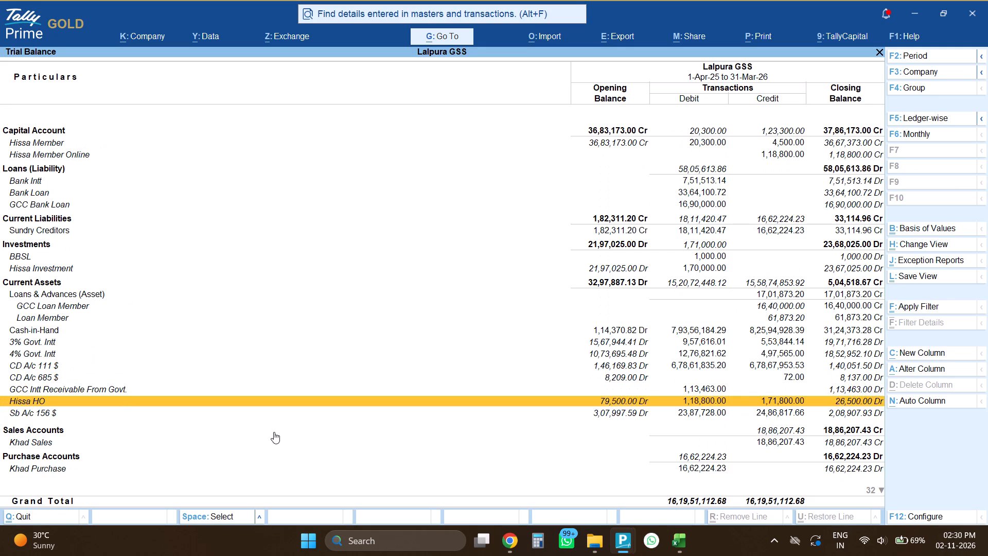
pyautogui.press('Down')
pyautogui.press('Down')
pyautogui.press('Down')
pyautogui.press('Down')
pyautogui.hotkey('alt', 'Tab')
pyautogui.press('Down')
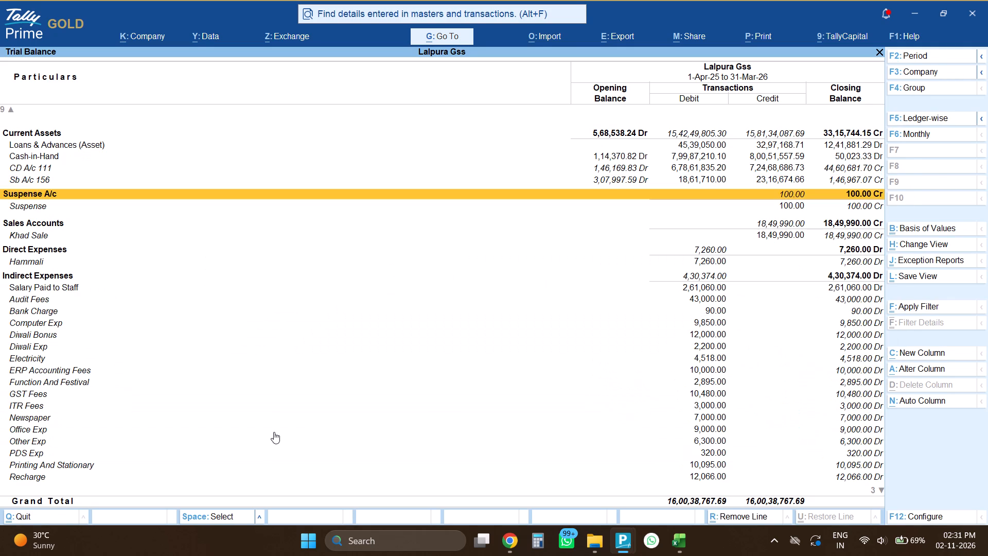
pyautogui.press('Down')
pyautogui.press('Down')
pyautogui.press('Up')
pyautogui.hotkey('alt', 'Tab')
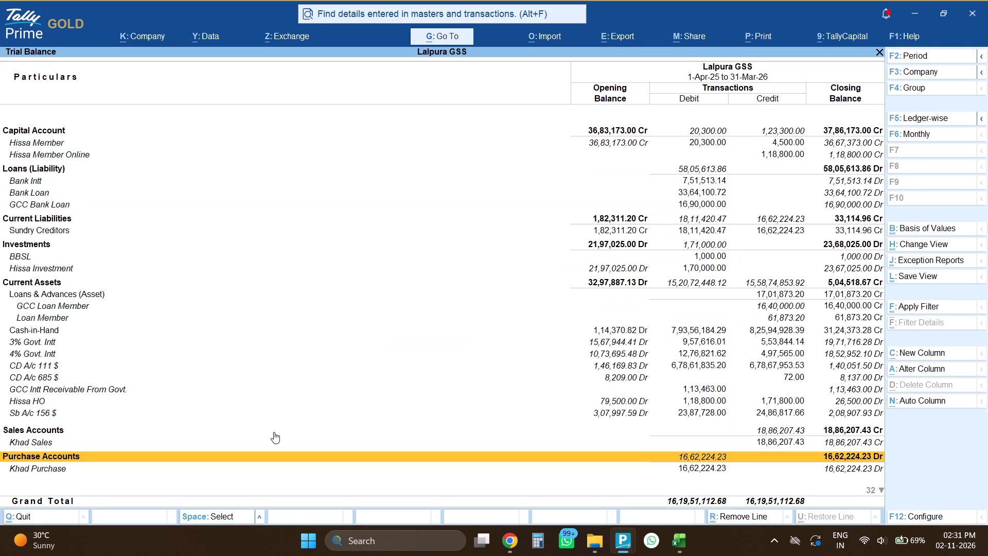
# Examine the March 2026 Cash ledger vouchers under Cash-in-Hand in Lalpura GSS, then return to the Trial Balance.
pyautogui.press('Up')
pyautogui.press('Up')
pyautogui.press('Up')
pyautogui.press('Up')
pyautogui.press('Up')
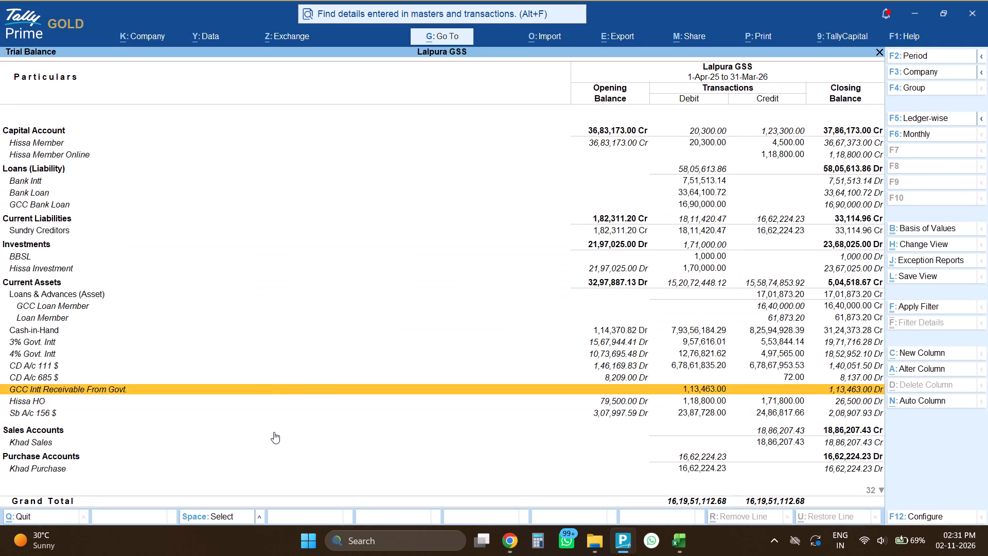
pyautogui.press('Up')
pyautogui.press('Up')
pyautogui.press('Up')
pyautogui.press('Up')
pyautogui.press('Up')
pyautogui.press('Return')
pyautogui.press('Return')
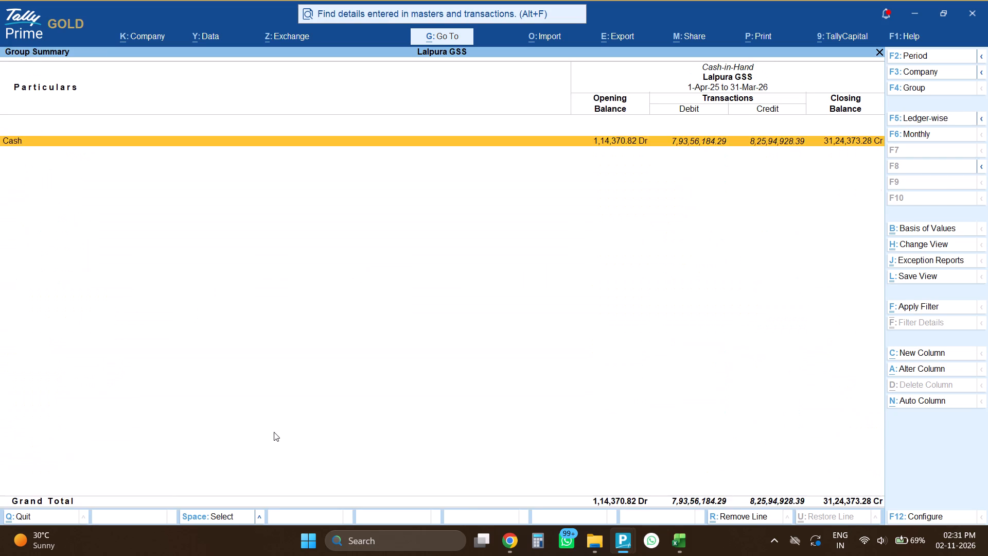
pyautogui.press('Return')
pyautogui.press('End')
pyautogui.press('Up')
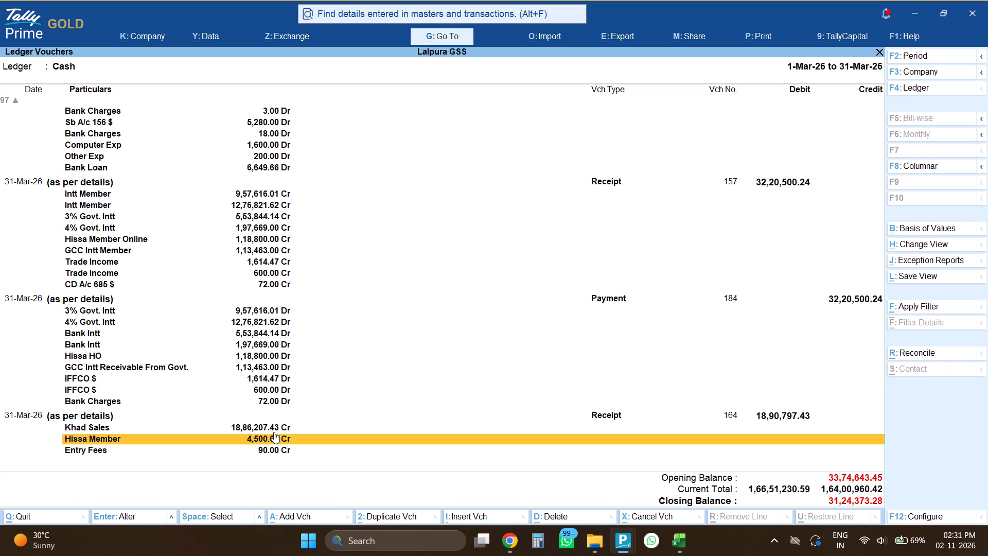
pyautogui.press('Up')
pyautogui.press('Up')
pyautogui.press('Up')
pyautogui.press('Up')
pyautogui.press('Up')
pyautogui.press('Up')
pyautogui.press('Up')
pyautogui.press('Up')
pyautogui.press('Up')
pyautogui.press('Up')
pyautogui.press('Up')
pyautogui.press('Up')
pyautogui.press('Up')
pyautogui.press('Up')
pyautogui.press('Up')
pyautogui.press('Up')
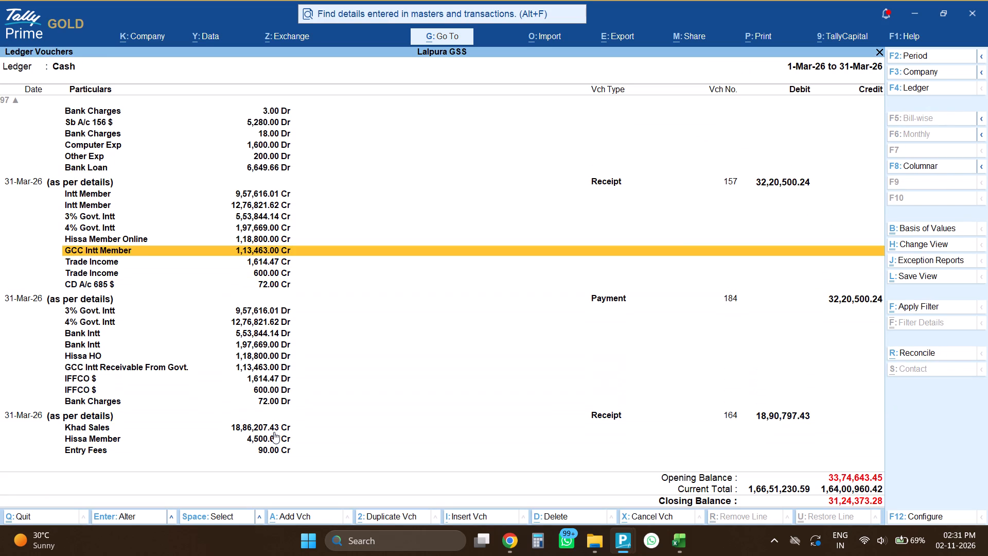
pyautogui.press('Up')
pyautogui.press('Up')
pyautogui.press('Up')
pyautogui.press('Up')
pyautogui.press('Up')
pyautogui.press('Up')
pyautogui.press('Up')
pyautogui.press('Up')
pyautogui.press('Up')
pyautogui.press('Up')
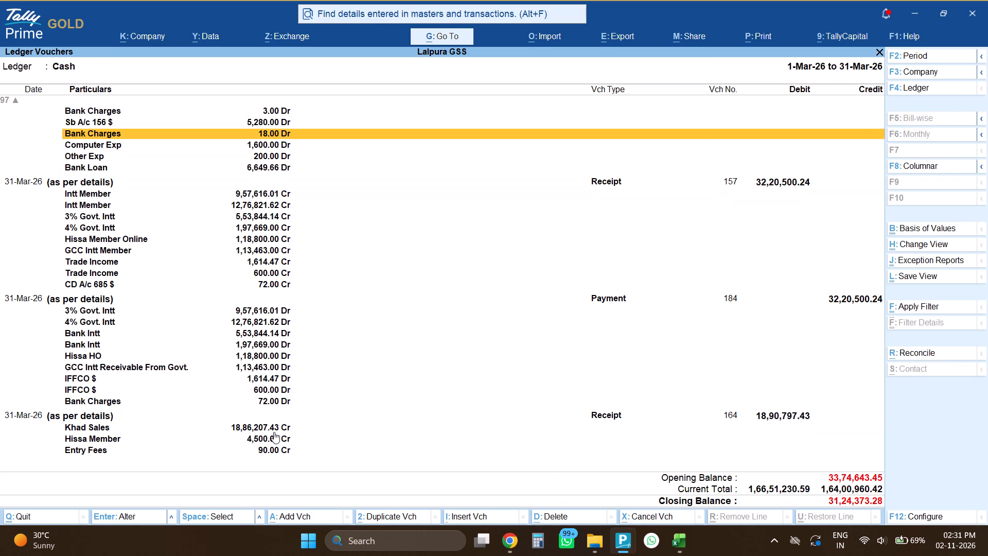
pyautogui.press('Escape')
pyautogui.press('Escape')
pyautogui.press('Escape')
# Look into the 3% Govt. Intt and 4% Govt. Intt ledgers from the Trial Balance.
pyautogui.press('Down')
pyautogui.press('Down')
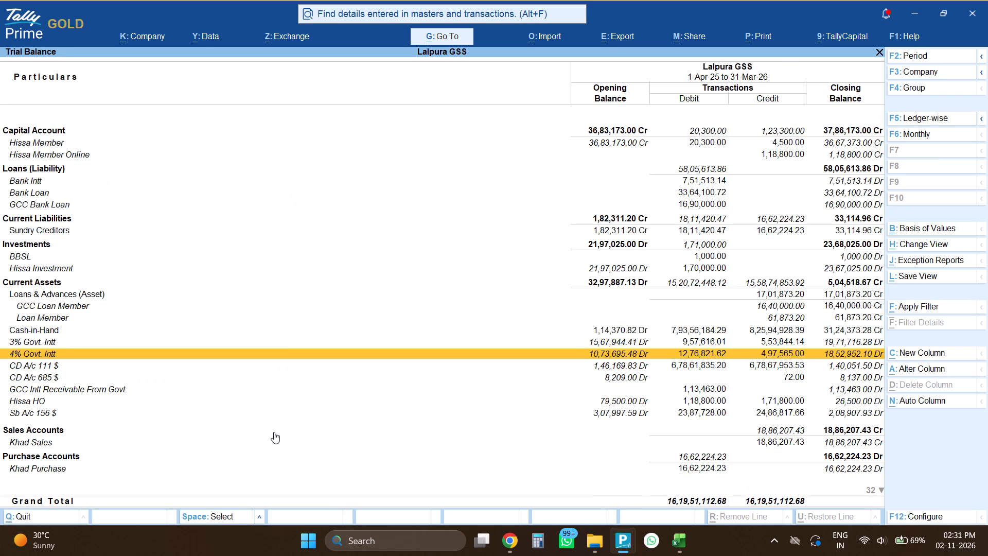
pyautogui.press('Up')
pyautogui.press('Return')
pyautogui.press('Escape')
pyautogui.press('Down')
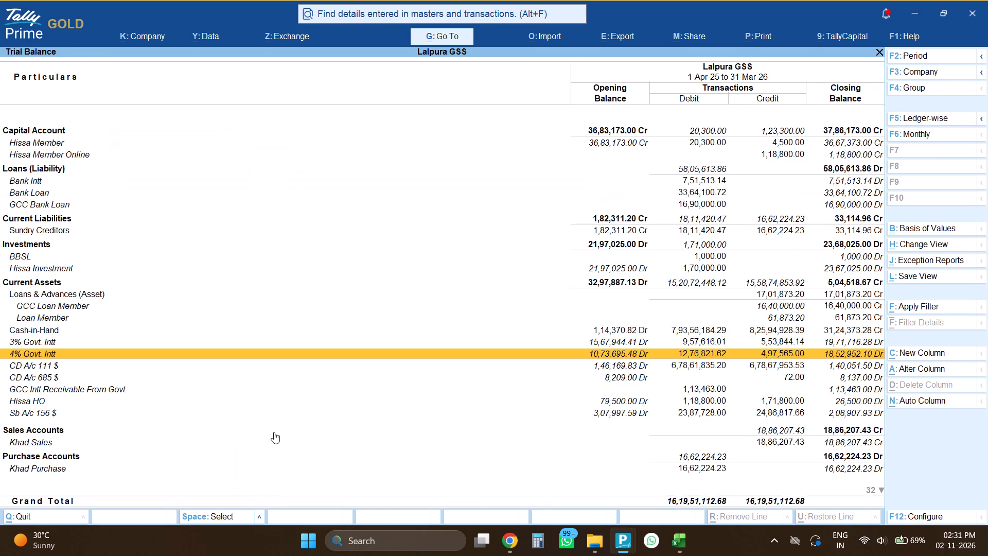
pyautogui.press('Return')
pyautogui.press('Escape')
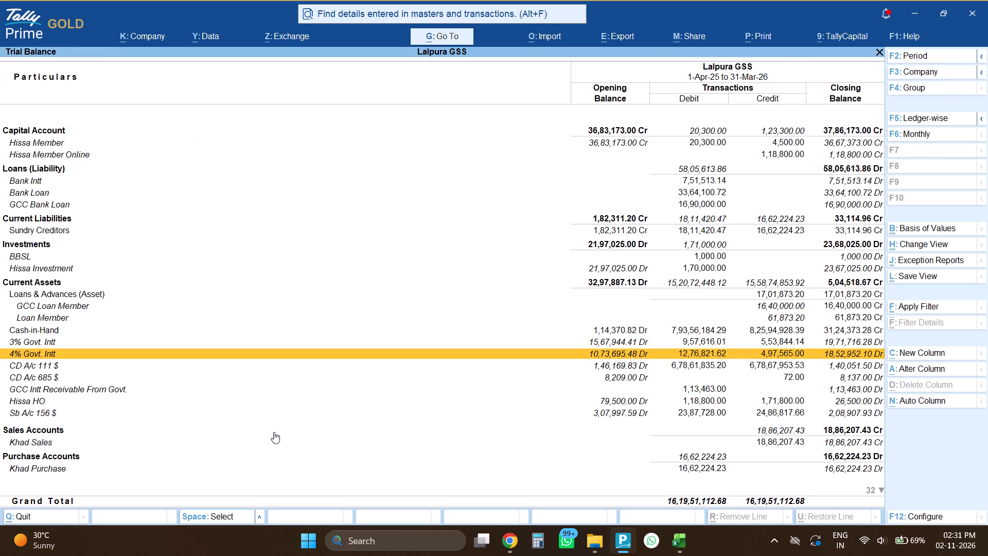
# Go back up to Capital Account in the Trial Balance and switch to the other Lalpura Gss company for comparison.
pyautogui.press('Up')
pyautogui.press('Up')
pyautogui.press('Up')
pyautogui.press('Up')
pyautogui.press('Up')
pyautogui.press('Up')
pyautogui.press('Up')
pyautogui.press('Up')
pyautogui.press('Up')
pyautogui.press('Up')
pyautogui.press('Up')
pyautogui.press('Up')
pyautogui.press('Up')
pyautogui.press('Up')
pyautogui.press('Up')
pyautogui.press('Up')
pyautogui.press('Up')
pyautogui.press('Up')
pyautogui.press('Up')
pyautogui.press('Up')
pyautogui.hotkey('alt', 'Tab')
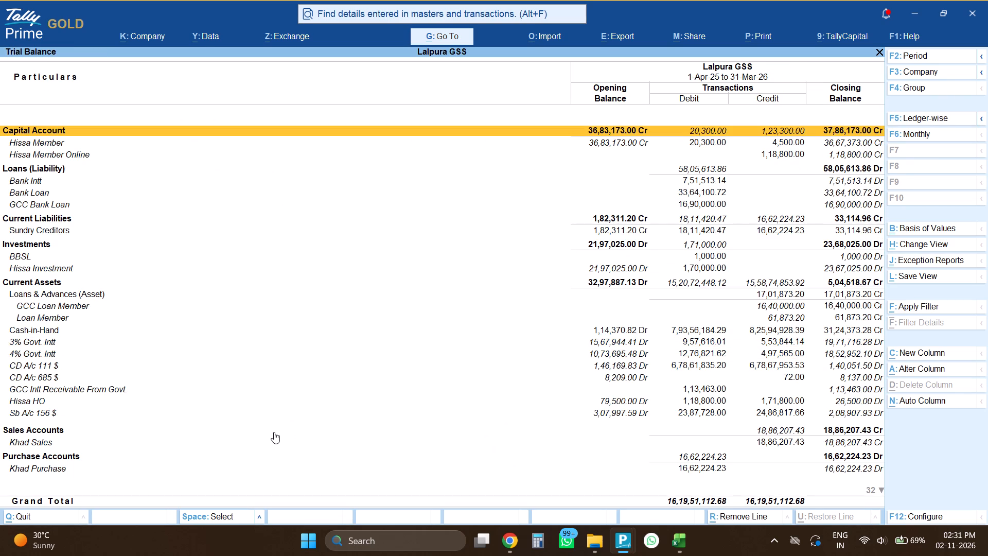
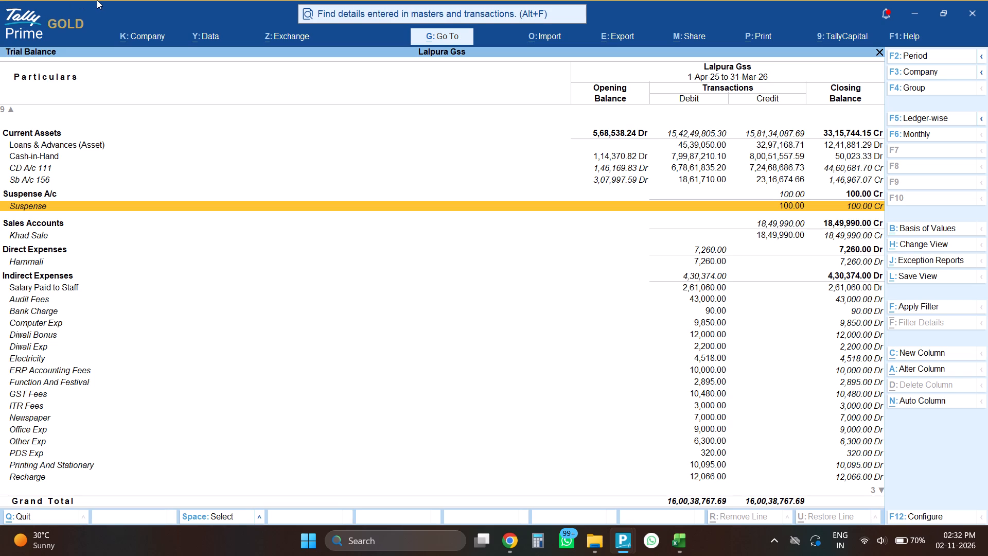
# Examine the Sales Accounts, Direct Expenses and Indirect Expenses lines in the Trial Balance of Lalpura Gss.
pyautogui.rightClick(987, 0)
pyautogui.scroll(-1, 987, 1)
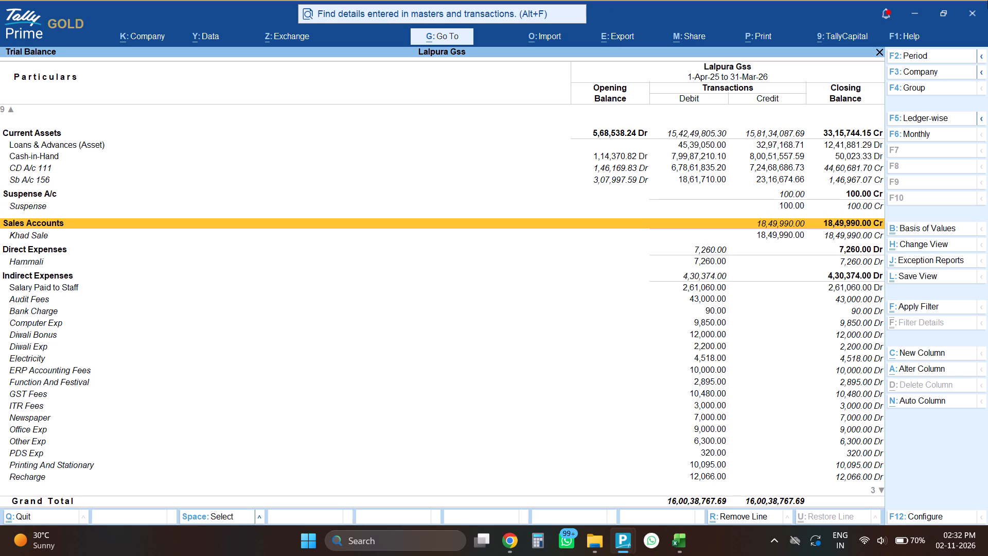
pyautogui.press('Down')
pyautogui.press('Down')
pyautogui.press('Down')
pyautogui.press('Down')
pyautogui.press('Down')
pyautogui.press('Down')
pyautogui.press('Down')
pyautogui.press('Down')
pyautogui.press('Down')
pyautogui.press('Down')
pyautogui.press('Down')
pyautogui.press('Down')
pyautogui.press('Down')
pyautogui.press('Down')
pyautogui.press('Down')
pyautogui.press('Down')
pyautogui.press('Down')
pyautogui.press('Down')
pyautogui.press('Down')
pyautogui.press('Down')
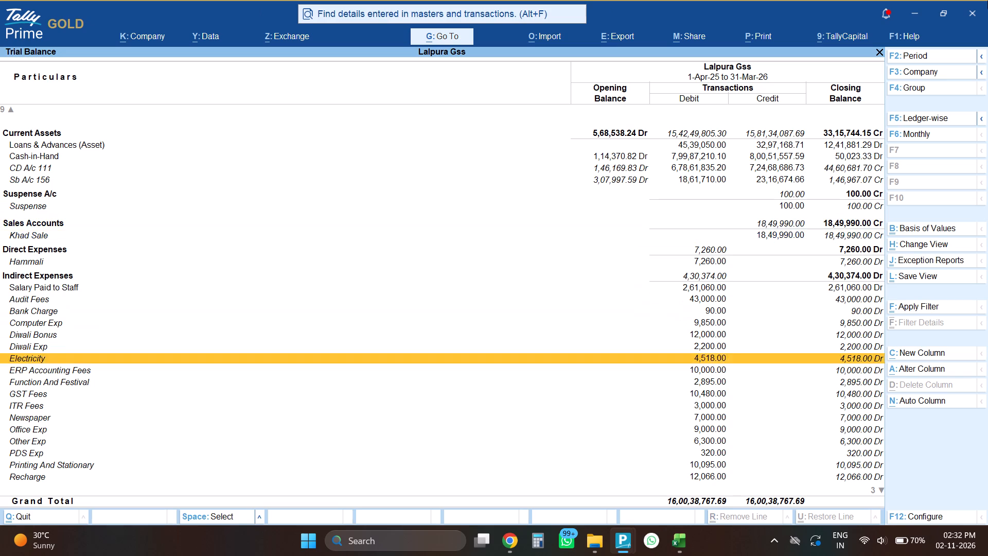
pyautogui.press('Up')
pyautogui.press('Up')
pyautogui.press('Up')
pyautogui.press('Up')
pyautogui.press('Up')
pyautogui.press('Up')
pyautogui.press('Up')
pyautogui.press('Up')
pyautogui.press('Up')
pyautogui.press('Up')
pyautogui.press('Up')
pyautogui.press('Up')
pyautogui.press('Up')
pyautogui.press('Up')
pyautogui.press('Up')
pyautogui.press('Up')
pyautogui.press('Up')
pyautogui.press('Up')
pyautogui.press('Up')
pyautogui.press('Up')
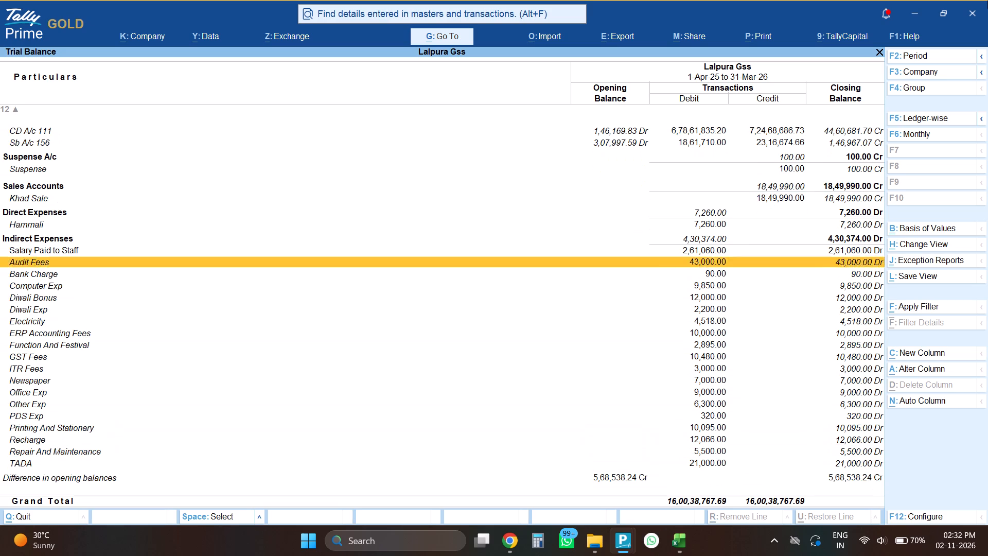
pyautogui.press('Down')
# Switch to the Lalpura GSS company and examine its Trial Balance from Capital Account down through Indirect Incomes and Indirect Expenses.
pyautogui.hotkey('alt', 'Tab')
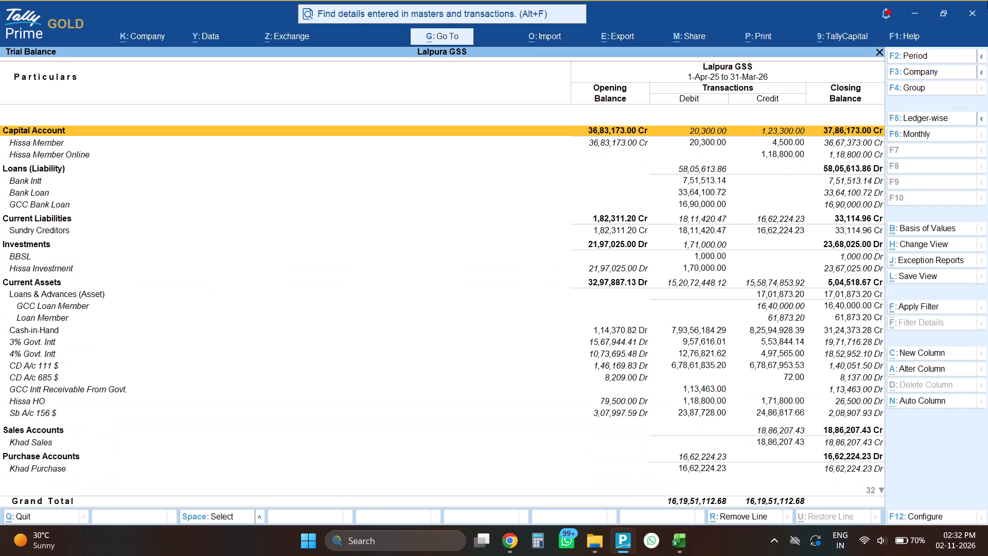
pyautogui.press('Down')
pyautogui.press('Down')
pyautogui.press('Down')
pyautogui.press('Down')
pyautogui.press('Down')
pyautogui.press('Down')
pyautogui.press('Down')
pyautogui.press('Down')
pyautogui.press('Down')
pyautogui.press('Down')
pyautogui.press('Down')
pyautogui.press('Down')
pyautogui.press('Down')
pyautogui.press('Down')
pyautogui.press('Down')
pyautogui.press('Down')
pyautogui.press('Down')
pyautogui.press('Down')
pyautogui.press('Down')
pyautogui.press('Down')
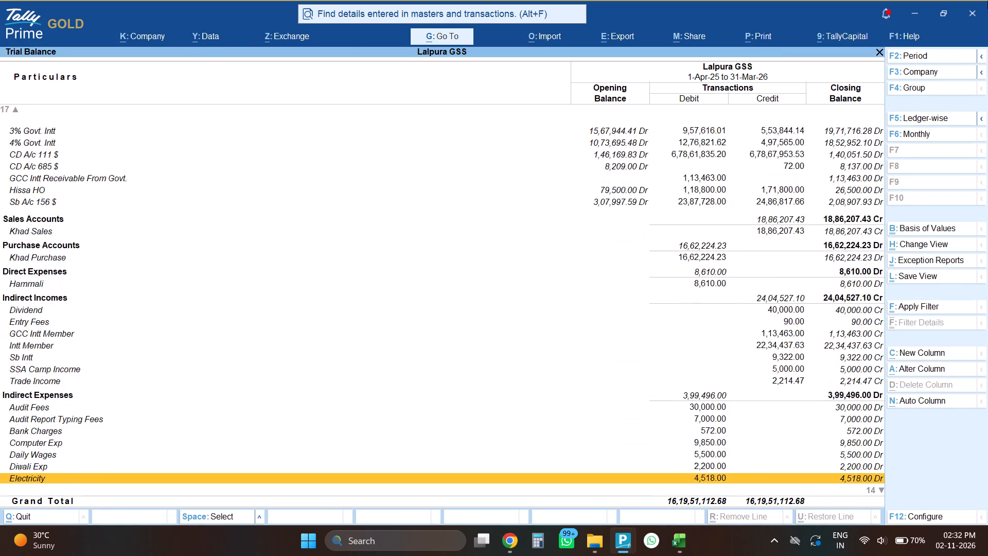
pyautogui.press('Up')
pyautogui.press('Up')
pyautogui.press('Up')
pyautogui.press('Up')
pyautogui.press('Up')
pyautogui.press('Up')
pyautogui.press('Up')
pyautogui.press('Up')
pyautogui.press('Up')
pyautogui.press('Up')
pyautogui.press('Up')
pyautogui.press('Up')
pyautogui.press('Up')
pyautogui.press('Up')
pyautogui.press('Up')
pyautogui.press('Up')
pyautogui.press('Up')
pyautogui.press('Up')
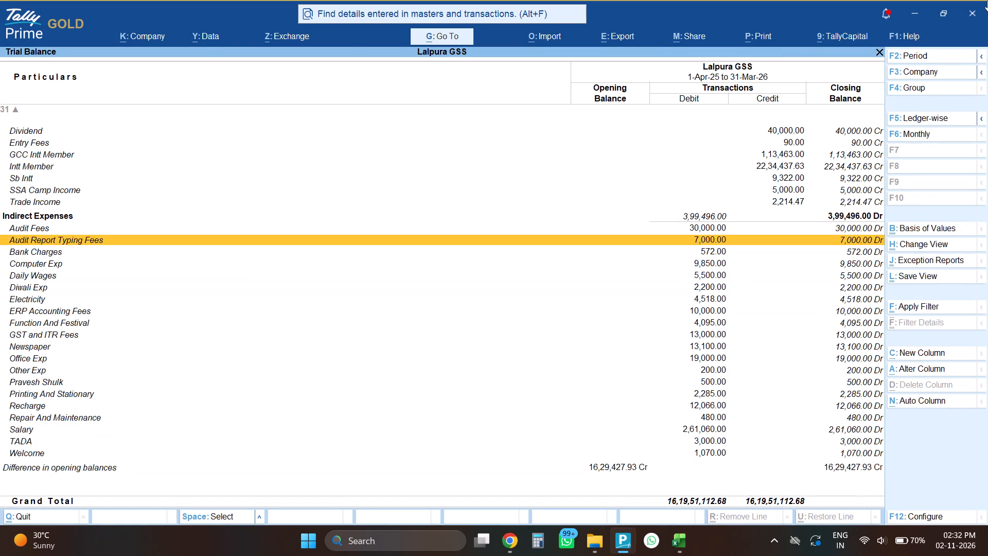
pyautogui.press('Up')
pyautogui.press('Up')
# Compare the Indirect Expenses ledgers between the two companies, reading through the full list in Lalpura GSS.
pyautogui.hotkey('alt', 'Tab')
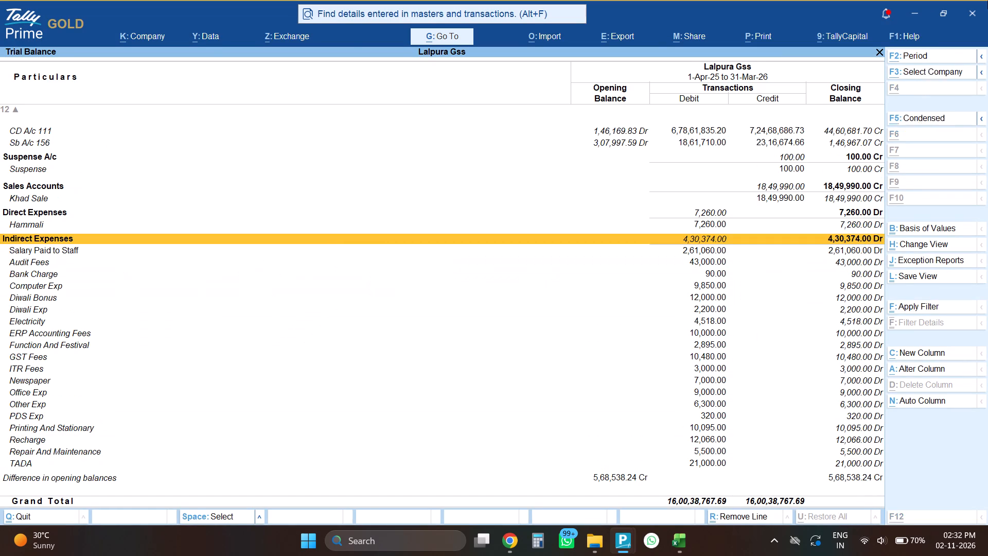
pyautogui.hotkey('alt', 'Tab')
pyautogui.press('Down')
pyautogui.press('Down')
pyautogui.press('Down')
pyautogui.press('Down')
pyautogui.press('Down')
pyautogui.press('Down')
pyautogui.press('Down')
pyautogui.press('Down')
pyautogui.press('Down')
pyautogui.press('Down')
pyautogui.press('Down')
pyautogui.press('Down')
pyautogui.press('Down')
pyautogui.press('Down')
pyautogui.press('Down')
pyautogui.press('Down')
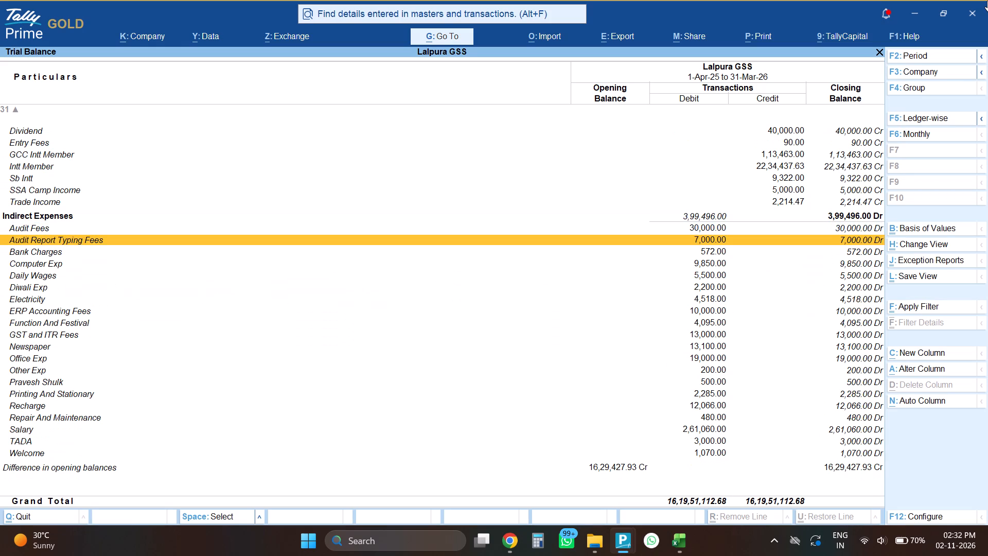
pyautogui.press('Down')
pyautogui.press('Down')
# Switch to Lalpura Gss and select the Salary Paid to Staff line as checked.
pyautogui.hotkey('alt', 'Tab')
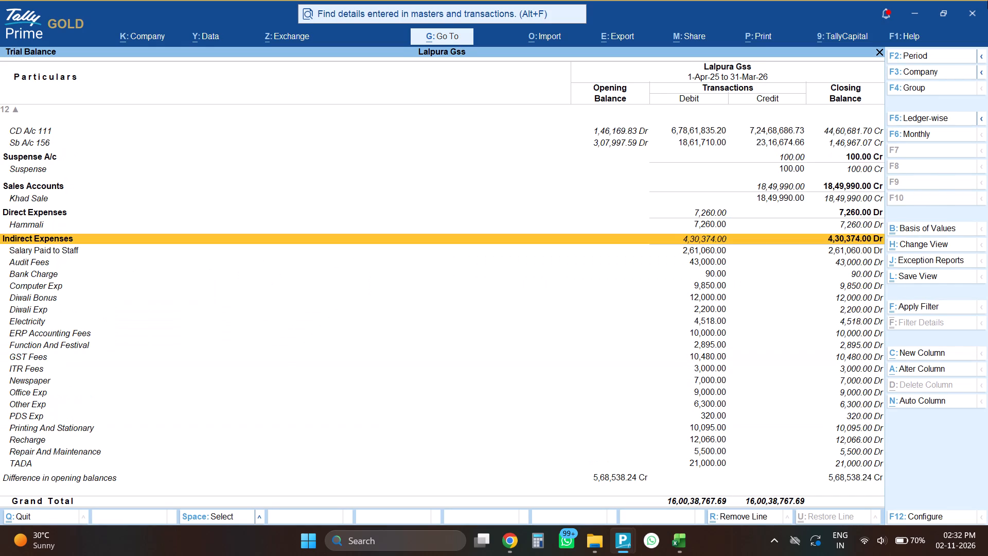
pyautogui.press('Down')
pyautogui.press('space')
# Compare the Audit Fees lines under Indirect Expenses in the two companies' Trial Balances, ending in Lalpura GSS.
pyautogui.hotkey('alt', 'Tab')
pyautogui.press('Up')
pyautogui.press('Up')
pyautogui.press('Up')
pyautogui.press('Up')
pyautogui.press('Up')
pyautogui.press('Up')
pyautogui.press('Up')
pyautogui.press('Up')
pyautogui.press('Up')
pyautogui.press('Up')
pyautogui.press('Up')
pyautogui.press('Up')
pyautogui.press('Up')
pyautogui.press('Up')
pyautogui.press('Up')
pyautogui.press('Up')
pyautogui.press('Up')
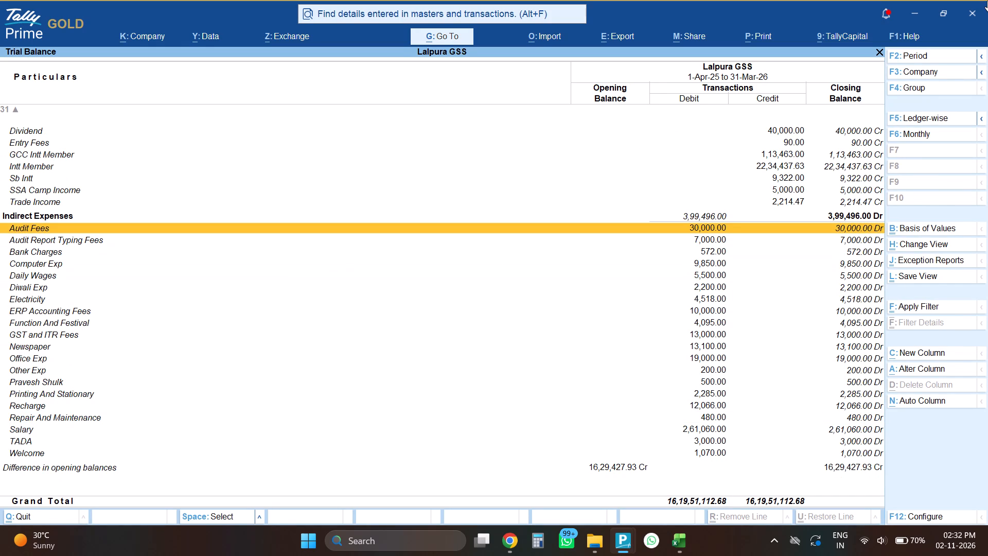
pyautogui.hotkey('alt', 'Tab')
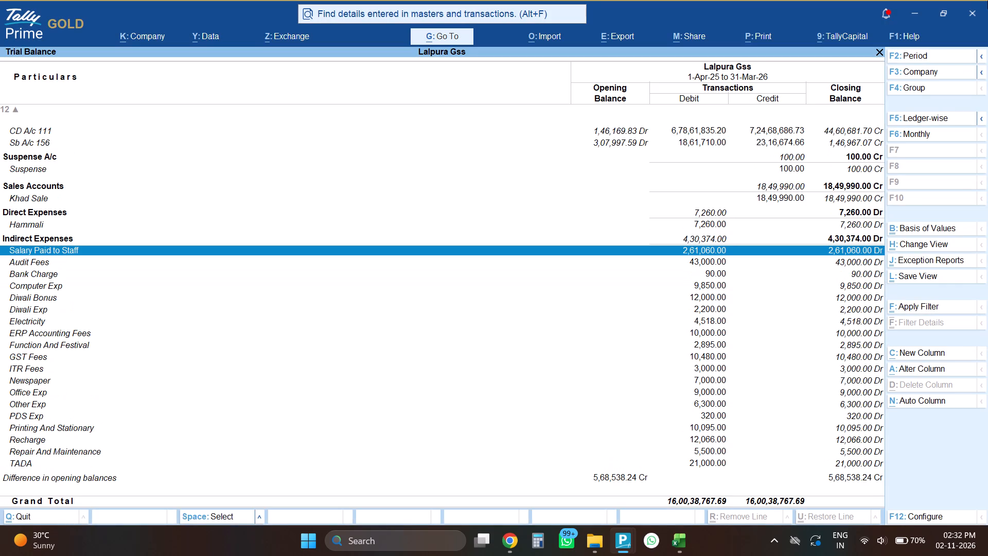
pyautogui.press('Down')
pyautogui.hotkey('alt', 'Tab')
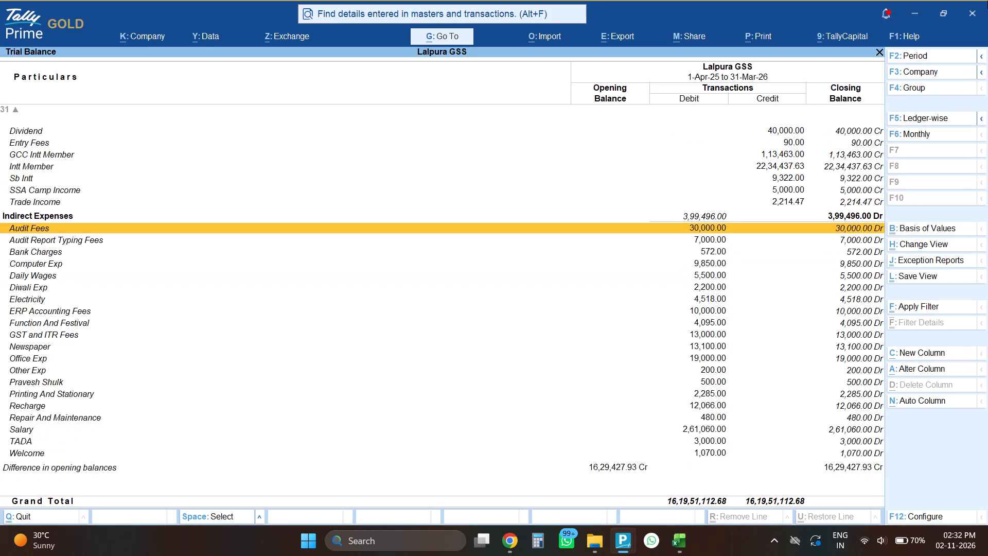
# Select the Salary line under Indirect Expenses in the Lalpura GSS Trial Balance as checked.
pyautogui.press('Down')
pyautogui.press('Down')
pyautogui.press('Down')
pyautogui.press('Down')
pyautogui.press('Down')
pyautogui.press('Down')
pyautogui.press('Down')
pyautogui.press('Down')
pyautogui.press('Down')
pyautogui.press('Down')
pyautogui.press('Down')
pyautogui.press('Down')
pyautogui.press('Down')
pyautogui.press('Down')
pyautogui.press('Down')
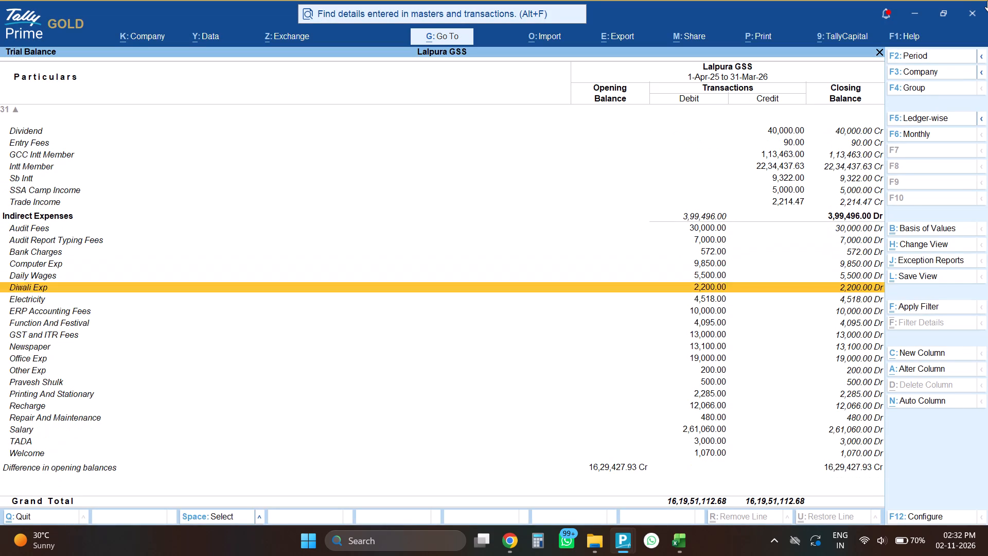
pyautogui.press('Down')
pyautogui.press('Down')
pyautogui.press('space')
# Select the TADA line under Indirect Expenses in Lalpura GSS as well.
pyautogui.press('Down')
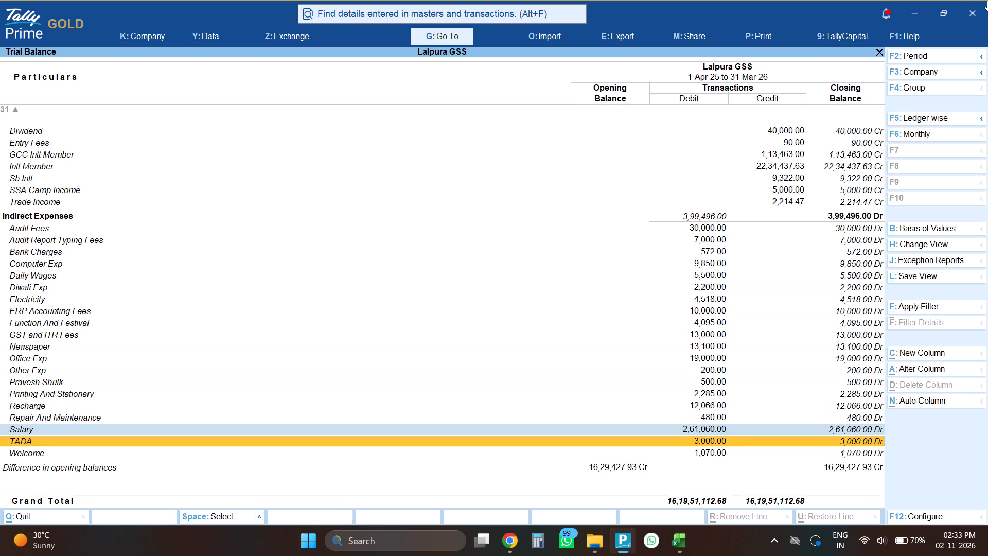
pyautogui.press('Up')
pyautogui.press('Down')
pyautogui.press('Down')
pyautogui.press('space')
# Examine the Indirect Expenses lines from GST and ITR Fees down to Salary in the Lalpura GSS Trial Balance.
pyautogui.press('Up')
pyautogui.press('Up')
pyautogui.press('Up')
pyautogui.press('Up')
pyautogui.press('Up')
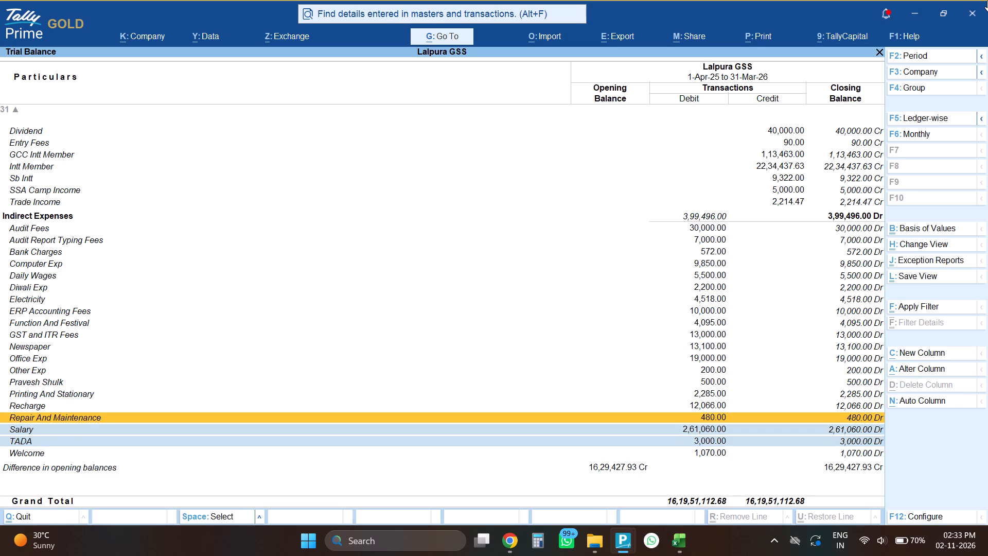
pyautogui.press('Up')
pyautogui.press('Up')
pyautogui.press('Up')
pyautogui.press('Up')
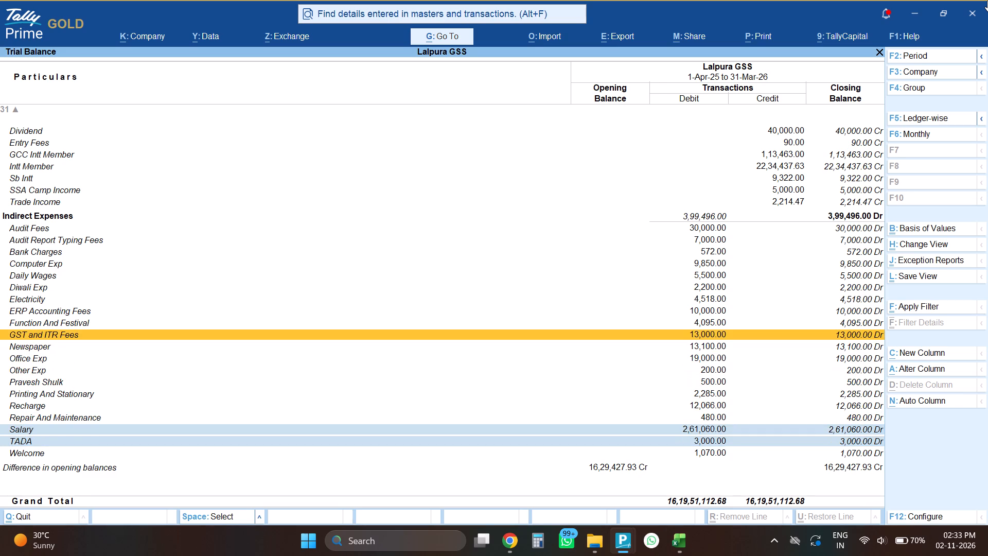
pyautogui.press('Down')
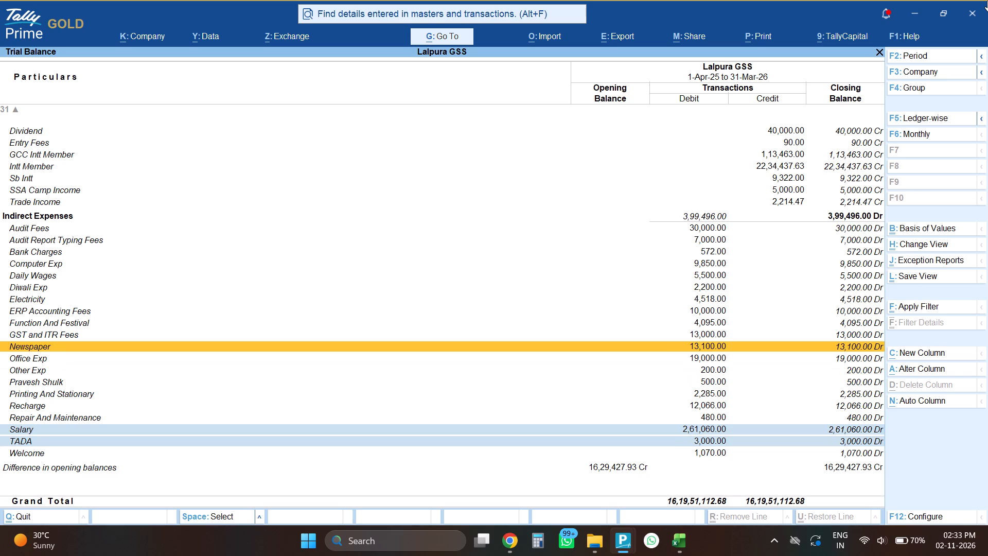
pyautogui.press('Down')
pyautogui.press('Down')
pyautogui.press('Down')
pyautogui.press('Down')
pyautogui.press('Down')
pyautogui.press('Down')
pyautogui.press('Down')
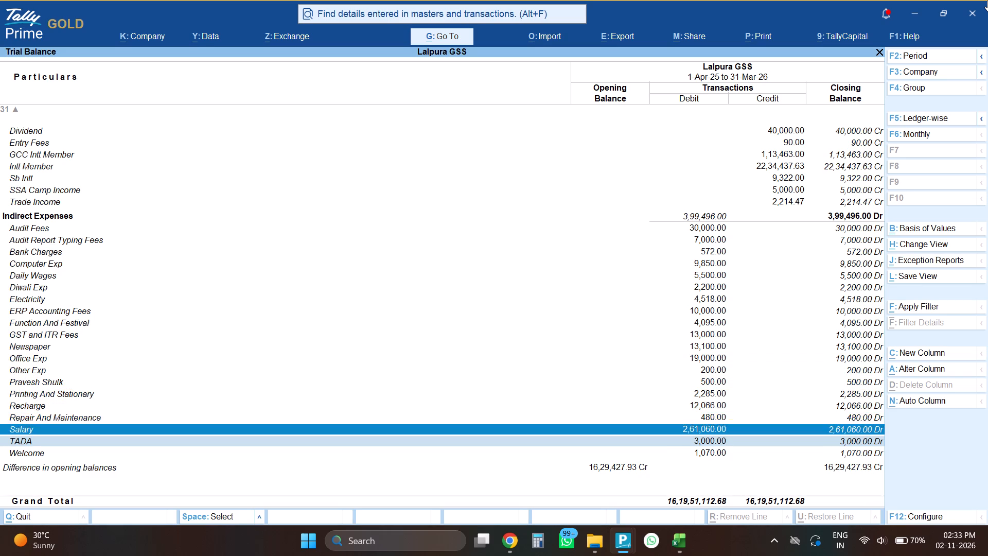
# Select the Audit Fees and Audit Report Typing Fees lines under Indirect Expenses in Lalpura GSS as checked.
pyautogui.press('Up')
pyautogui.press('Up')
pyautogui.press('Up')
pyautogui.press('Up')
pyautogui.press('Up')
pyautogui.press('Up')
pyautogui.press('Up')
pyautogui.press('Up')
pyautogui.press('Up')
pyautogui.press('Up')
pyautogui.press('Up')
pyautogui.press('Up')
pyautogui.press('Up')
pyautogui.press('Up')
pyautogui.press('Up')
pyautogui.press('Up')
pyautogui.press('Up')
pyautogui.press('Up')
pyautogui.press('Down')
pyautogui.press('Down')
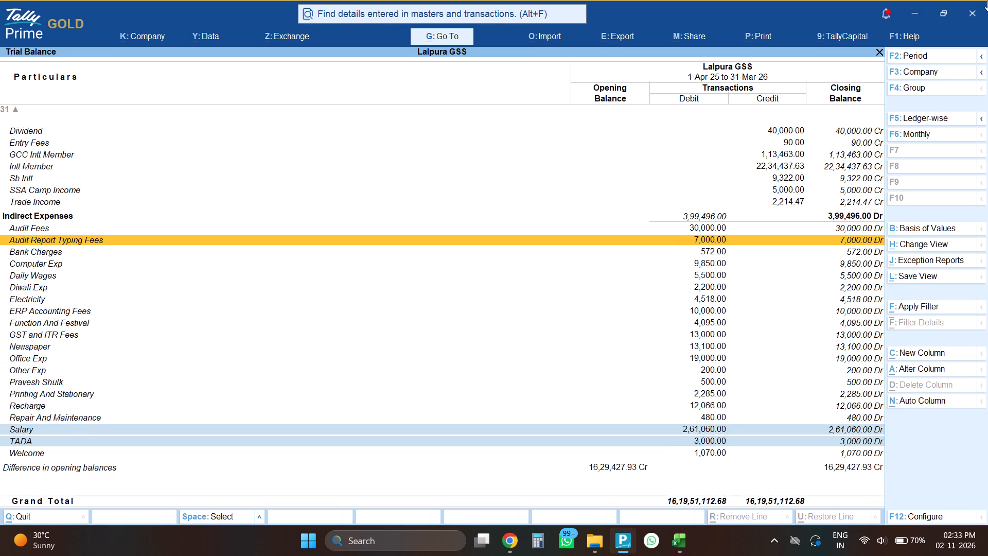
pyautogui.press('Up')
pyautogui.press('space')
pyautogui.press('Down')
pyautogui.press('space')
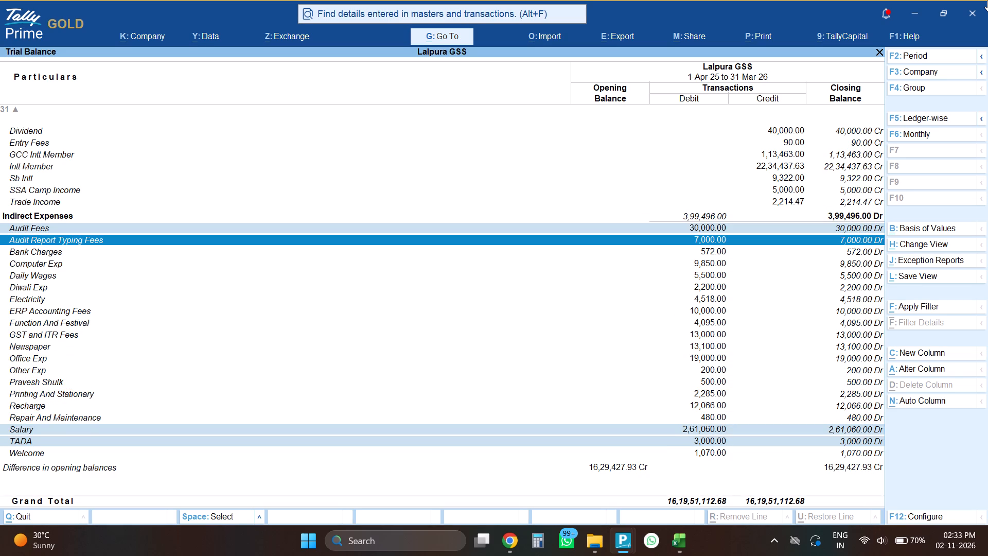
# Select the GST and ITR Fees line under Indirect Expenses in Lalpura GSS as checked.
pyautogui.press('Down')
pyautogui.press('Down')
pyautogui.press('Down')
pyautogui.press('Down')
pyautogui.press('Down')
pyautogui.press('Down')
pyautogui.press('Down')
pyautogui.press('Down')
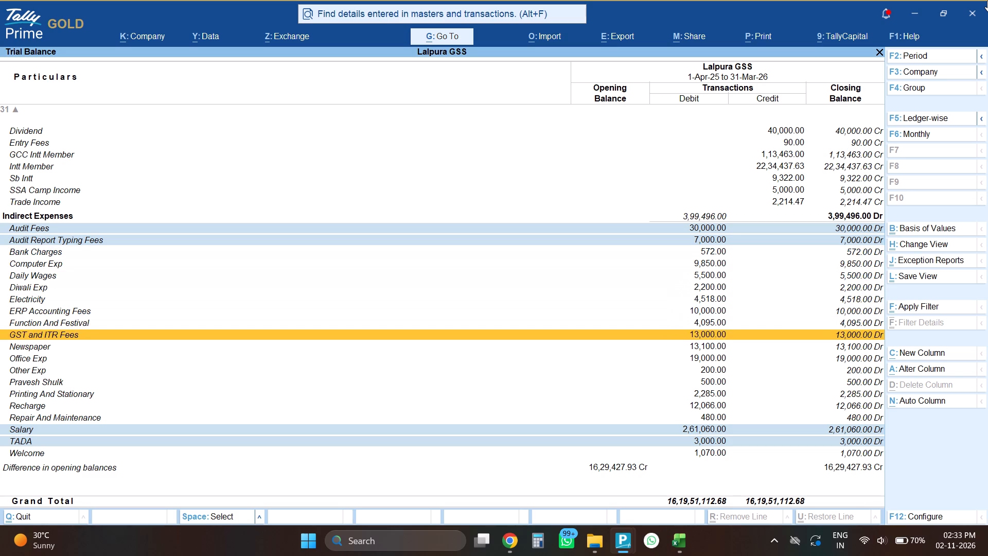
pyautogui.press('space')
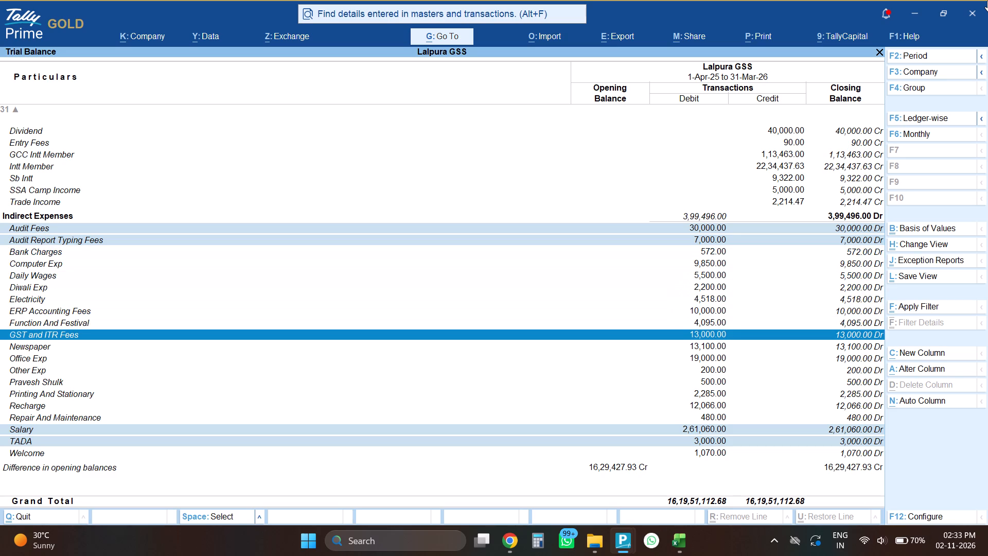
# Switch to the Lalpura Gss Trial Balance and examine its Indirect Expenses lines for counterparts of the selected fees.
pyautogui.hotkey('alt', 'Tab')
pyautogui.press('Down')
pyautogui.press('Down')
pyautogui.press('Down')
pyautogui.press('Down')
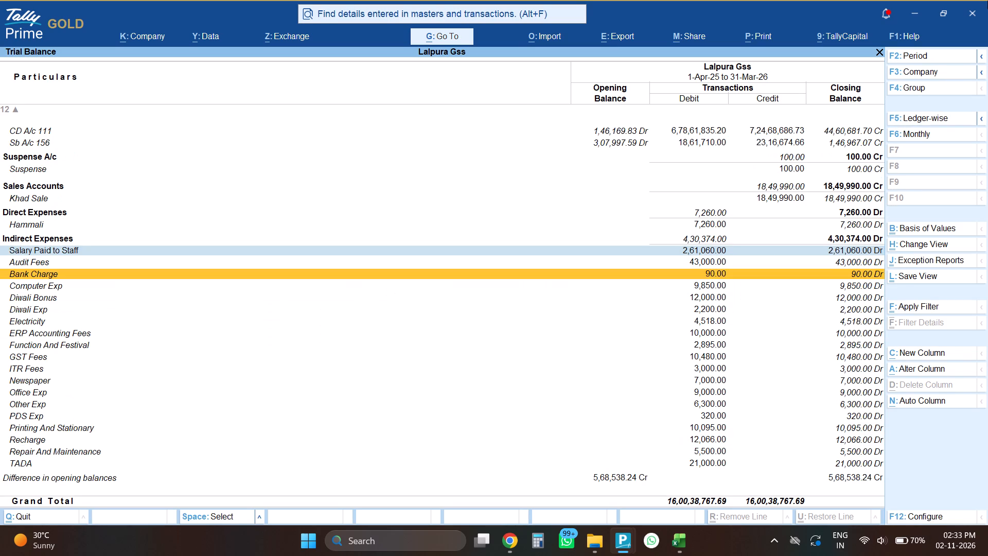
pyautogui.press('Down')
pyautogui.press('Down')
pyautogui.press('Down')
pyautogui.press('Up')
pyautogui.press('Up')
pyautogui.press('Down')
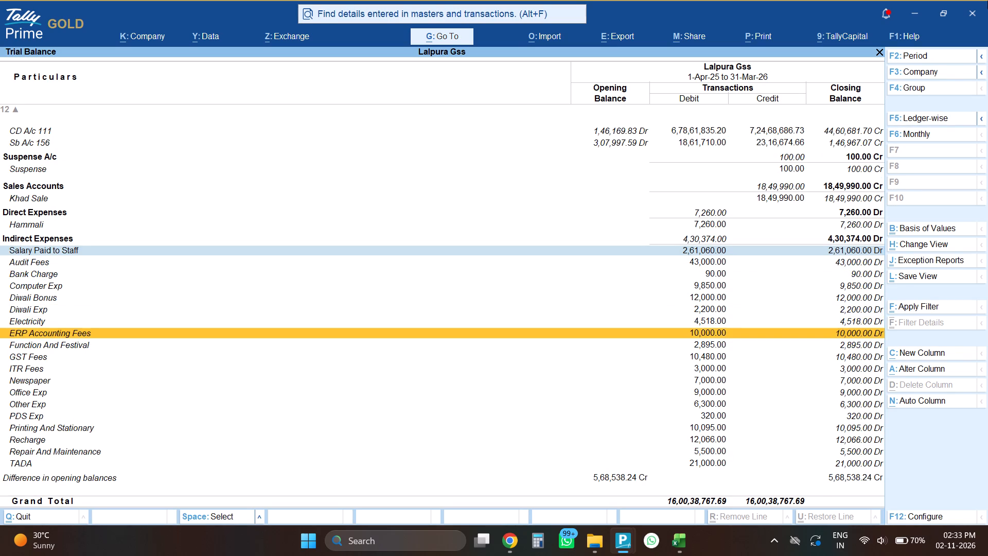
pyautogui.press('Down')
pyautogui.press('Down')
pyautogui.press('Down')
pyautogui.press('Down')
pyautogui.press('Down')
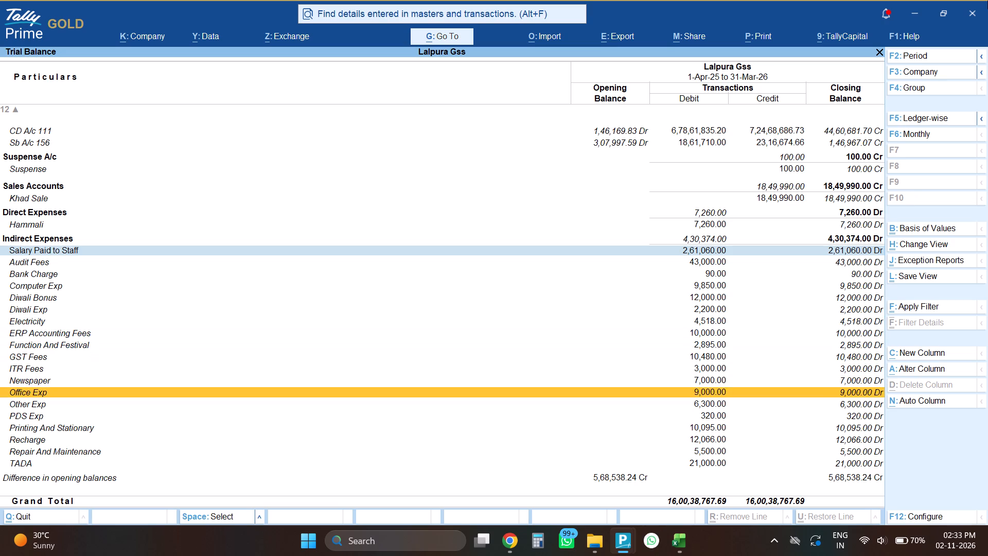
pyautogui.press('Down')
pyautogui.press('Down')
pyautogui.press('Down')
pyautogui.press('Down')
pyautogui.press('Down')
pyautogui.press('Down')
# Select the GST Fees and ITR Fees lines under Indirect Expenses in Lalpura Gss as checked.
pyautogui.press('Up')
pyautogui.press('Up')
pyautogui.press('Up')
pyautogui.press('Up')
pyautogui.press('Up')
pyautogui.press('Up')
pyautogui.press('Up')
pyautogui.press('Up')
pyautogui.press('Up')
pyautogui.press('Up')
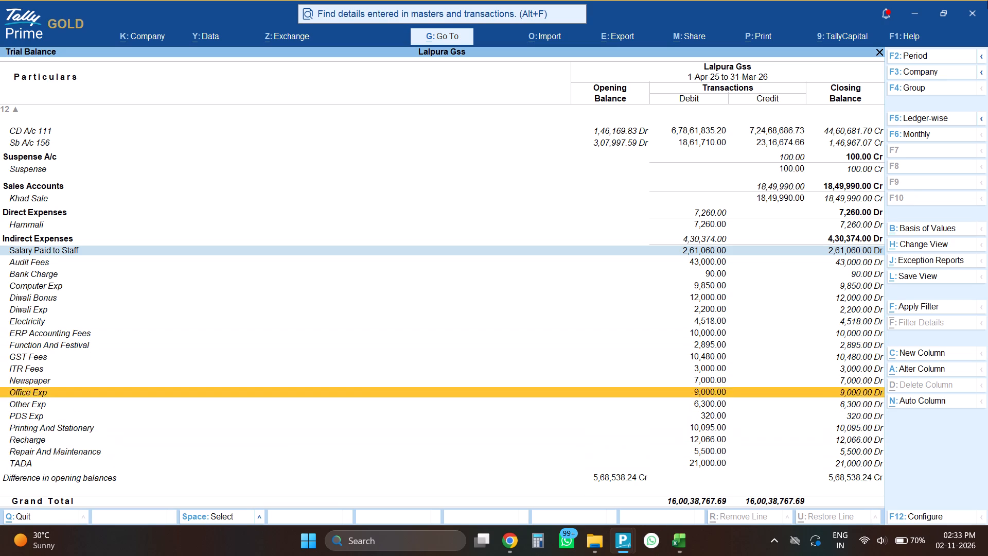
pyautogui.press('Down')
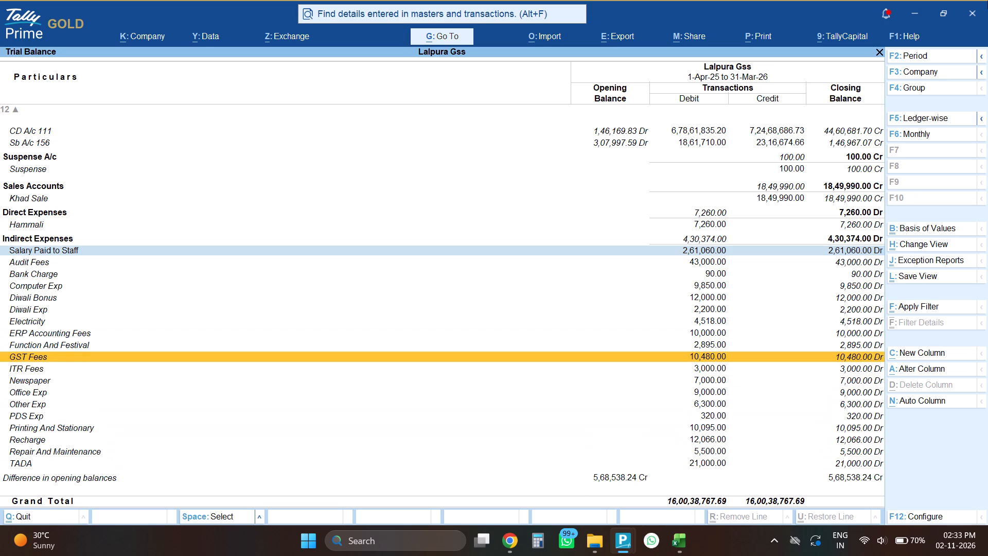
pyautogui.press('space')
pyautogui.press('Down')
pyautogui.press('space')
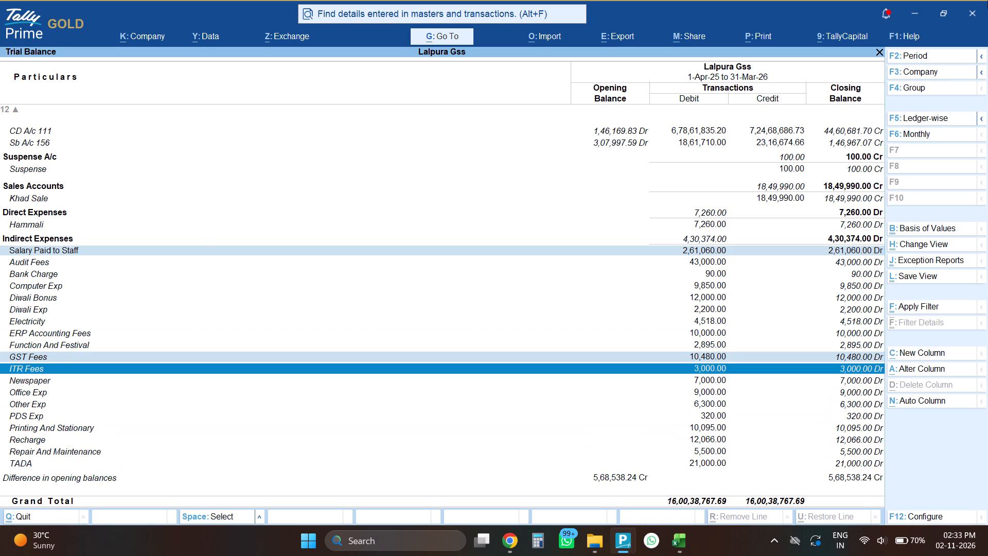
# Switch to Lalpura GSS and select the Repair And Maintenance line under Indirect Expenses as checked.
pyautogui.hotkey('alt', 'Tab')
pyautogui.press('Up')
pyautogui.press('Up')
pyautogui.press('Up')
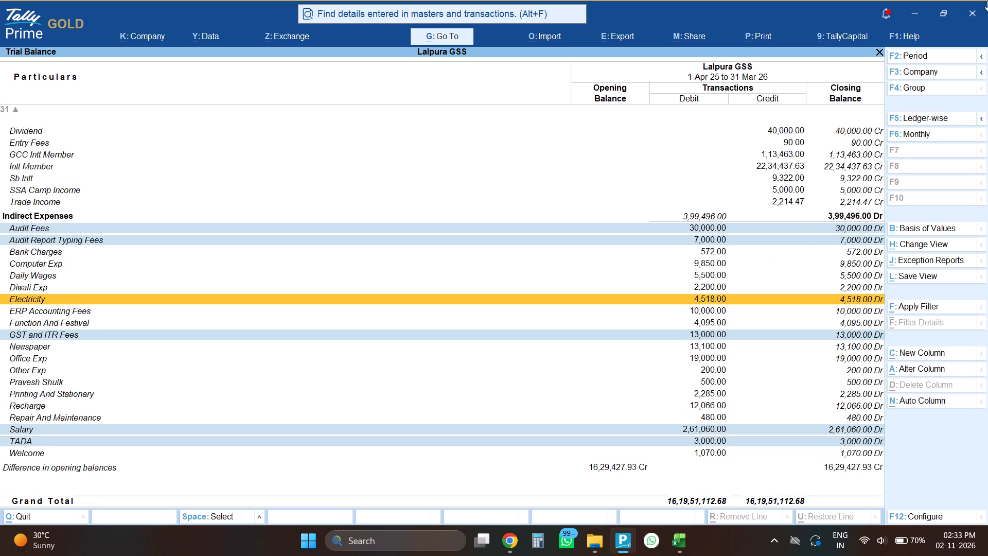
pyautogui.press('Down')
pyautogui.press('Down')
pyautogui.press('Down')
pyautogui.press('Down')
pyautogui.press('Down')
pyautogui.press('Down')
pyautogui.press('Down')
pyautogui.press('Down')
pyautogui.press('Down')
pyautogui.press('Down')
pyautogui.press('Down')
pyautogui.press('Down')
pyautogui.press('Up')
pyautogui.press('Up')
pyautogui.press('space')
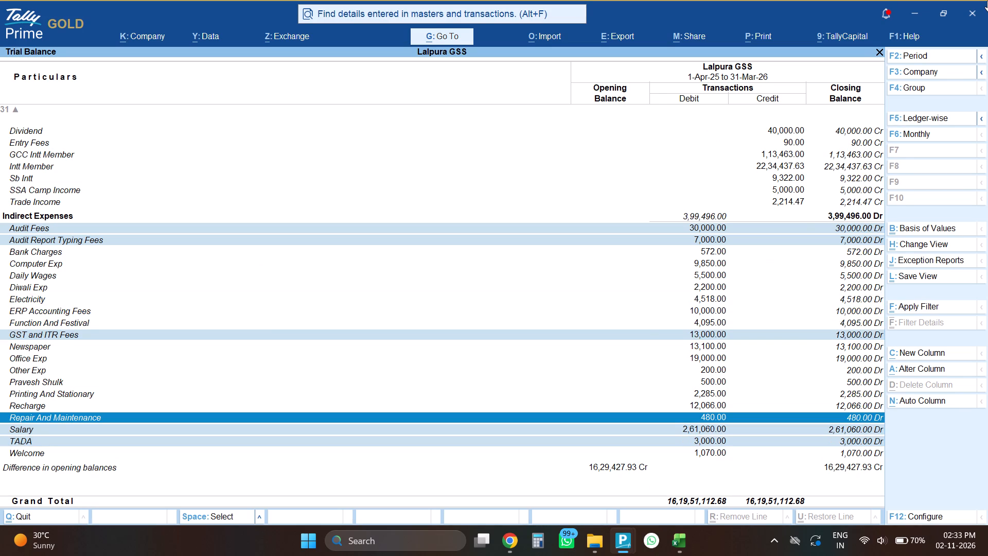
# Switch to Lalpura Gss and select the Audit Fees line under Indirect Expenses as checked.
pyautogui.hotkey('alt', 'Tab')
pyautogui.press('Down')
pyautogui.press('Up')
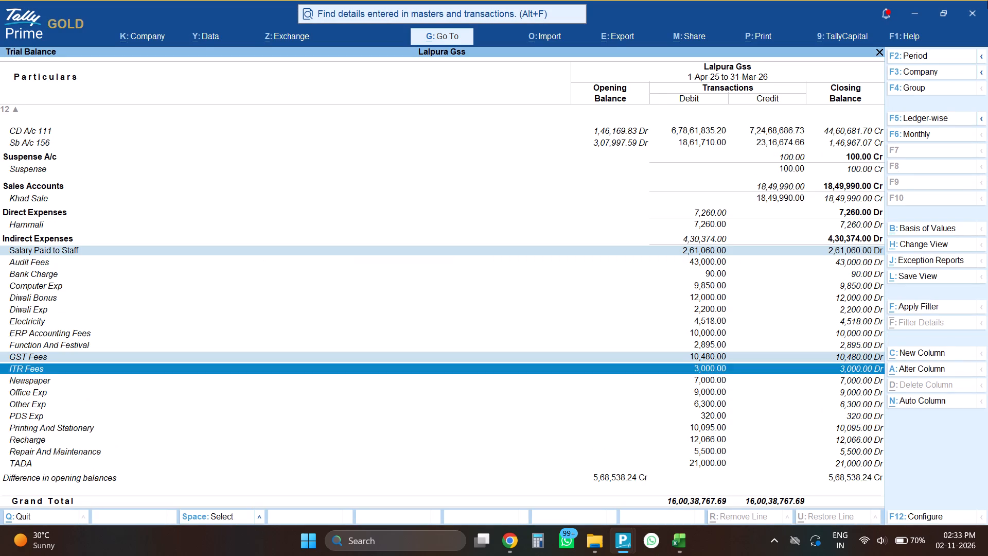
pyautogui.press('Up')
pyautogui.press('Down')
pyautogui.press('Up')
pyautogui.press('Up')
pyautogui.press('Up')
pyautogui.press('Up')
pyautogui.press('Up')
pyautogui.press('Up')
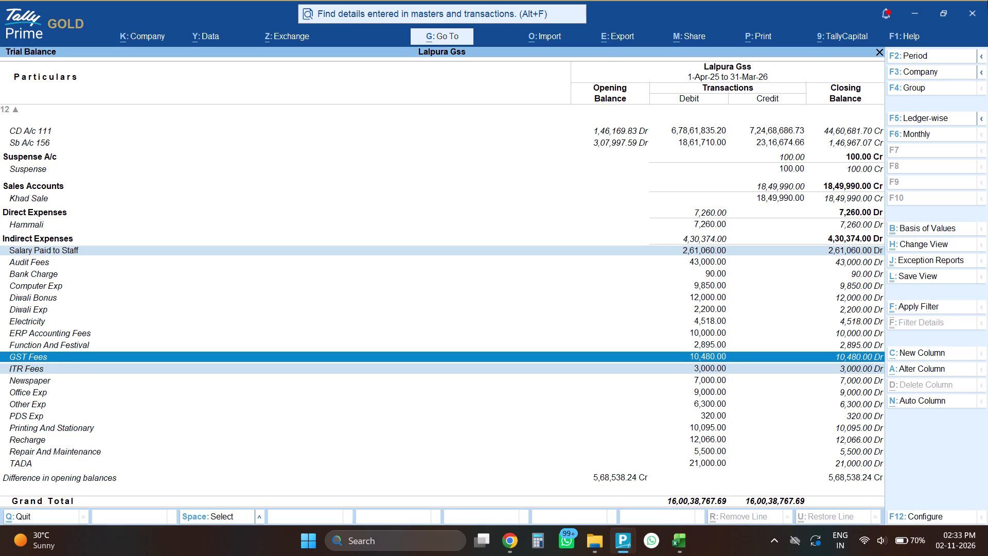
pyautogui.press('Up')
pyautogui.press('Up')
pyautogui.press('Up')
pyautogui.press('space')
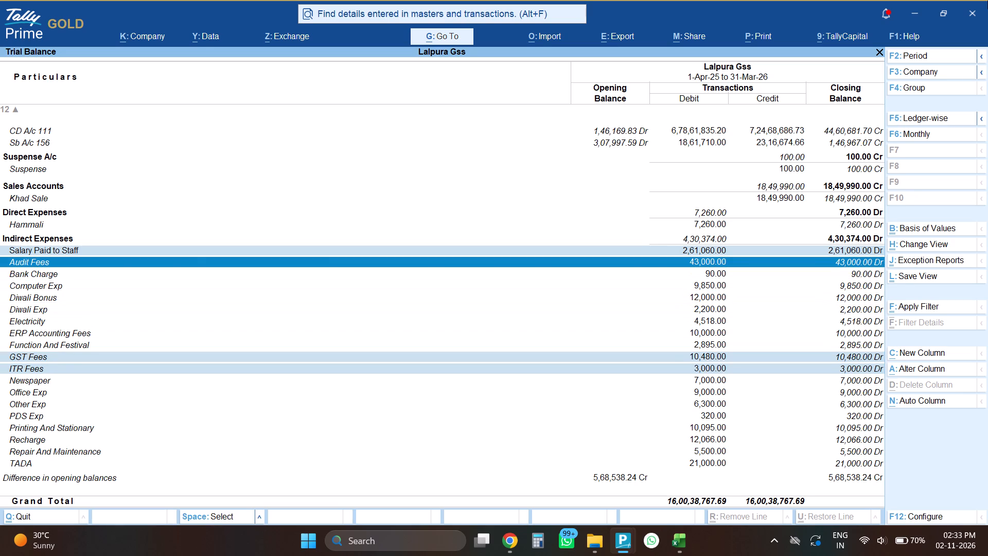
# Switch to Lalpura GSS and review its Indirect Expenses lines for further matches with the other company.
pyautogui.hotkey('alt', 'Tab')
pyautogui.press('Down')
pyautogui.press('Down')
pyautogui.press('Down')
pyautogui.press('Up')
pyautogui.press('Up')
pyautogui.press('Up')
pyautogui.press('Up')
pyautogui.press('Up')
pyautogui.press('Up')
pyautogui.press('Up')
pyautogui.press('Up')
pyautogui.press('Up')
pyautogui.press('Up')
pyautogui.press('Up')
pyautogui.press('Up')
pyautogui.press('Up')
pyautogui.press('Up')
pyautogui.press('Up')
pyautogui.press('Up')
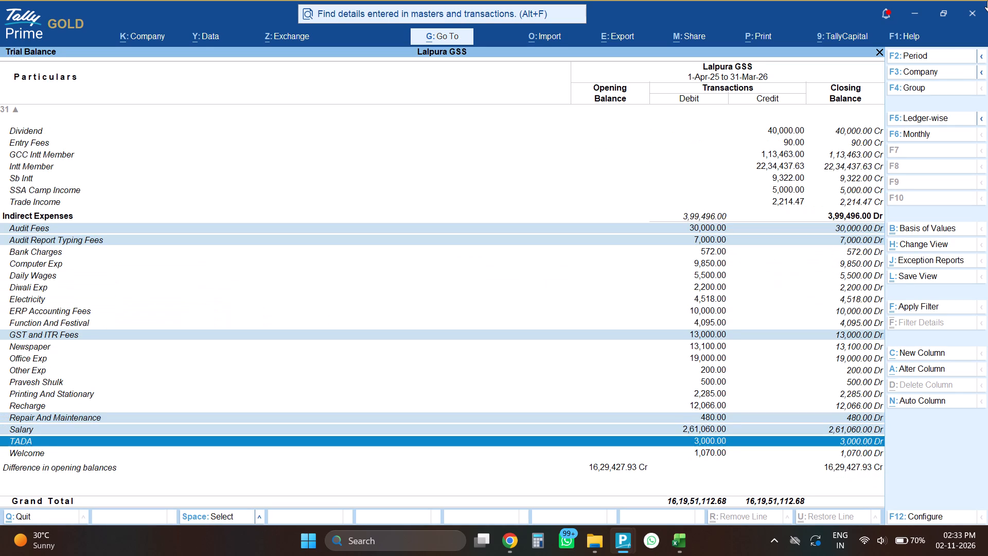
pyautogui.press('Down')
# Switch to Lalpura Gss and select the Repair And Maintenance line under Indirect Expenses as checked.
pyautogui.hotkey('alt', 'Tab')
pyautogui.press('Down')
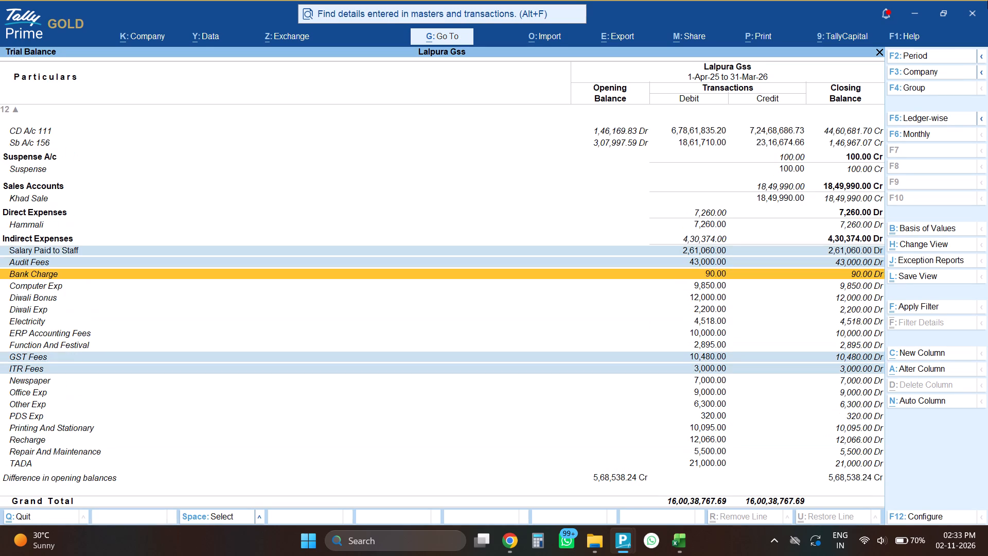
pyautogui.press('Down')
pyautogui.press('Down')
pyautogui.press('Down')
pyautogui.press('Down')
pyautogui.press('Down')
pyautogui.press('Down')
pyautogui.press('Down')
pyautogui.press('Down')
pyautogui.press('Down')
pyautogui.press('Down')
pyautogui.press('Down')
pyautogui.press('Down')
pyautogui.press('Down')
pyautogui.press('Down')
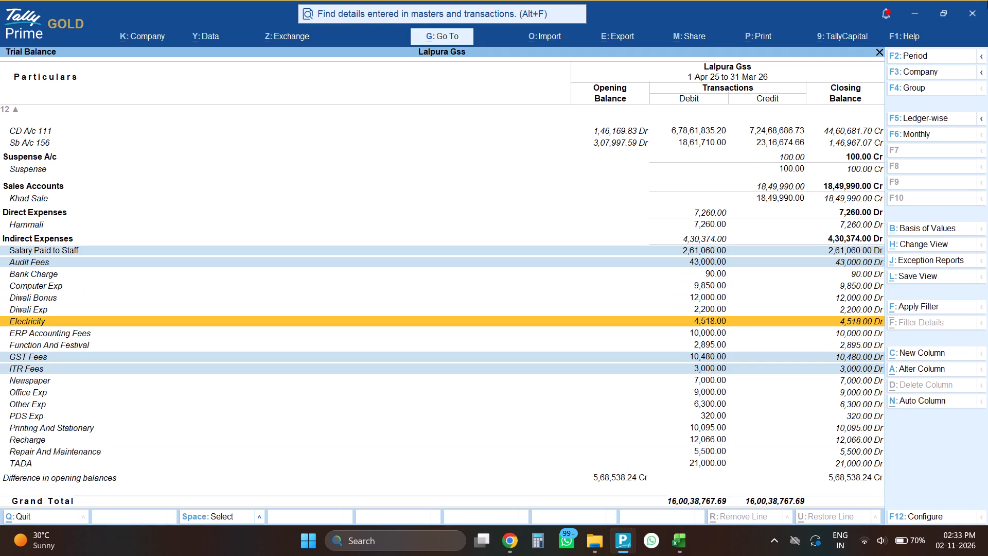
pyautogui.press('Down')
pyautogui.press('space')
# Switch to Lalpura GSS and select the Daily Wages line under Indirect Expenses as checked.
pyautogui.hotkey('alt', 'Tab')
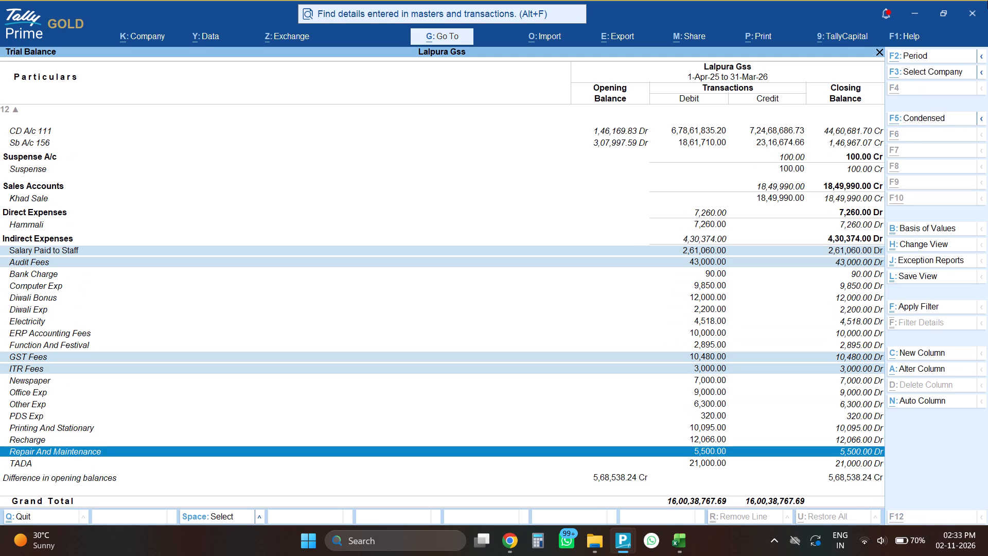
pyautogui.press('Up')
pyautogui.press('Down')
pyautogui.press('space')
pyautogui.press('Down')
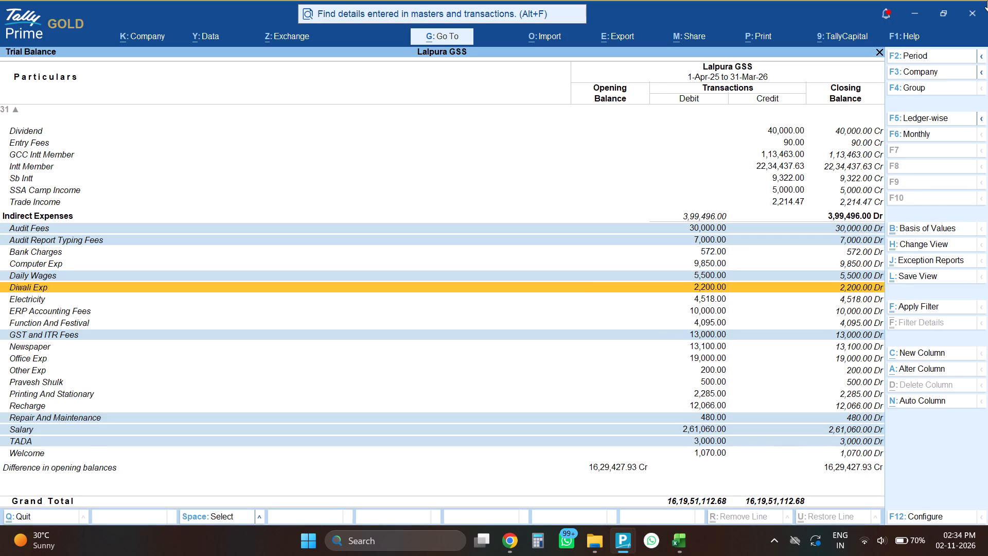
# Switch to Lalpura Gss and review its unselected Indirect Expenses lines, from Audit Fees through TADA, for further matches.
pyautogui.hotkey('alt', 'Tab')
pyautogui.press('Up')
pyautogui.press('Up')
pyautogui.press('Up')
pyautogui.press('Up')
pyautogui.press('Up')
pyautogui.press('Up')
pyautogui.press('Up')
pyautogui.press('Up')
pyautogui.press('Up')
pyautogui.press('Up')
pyautogui.press('Up')
pyautogui.press('Up')
pyautogui.press('Up')
pyautogui.press('Up')
pyautogui.press('Up')
pyautogui.press('Up')
pyautogui.press('Up')
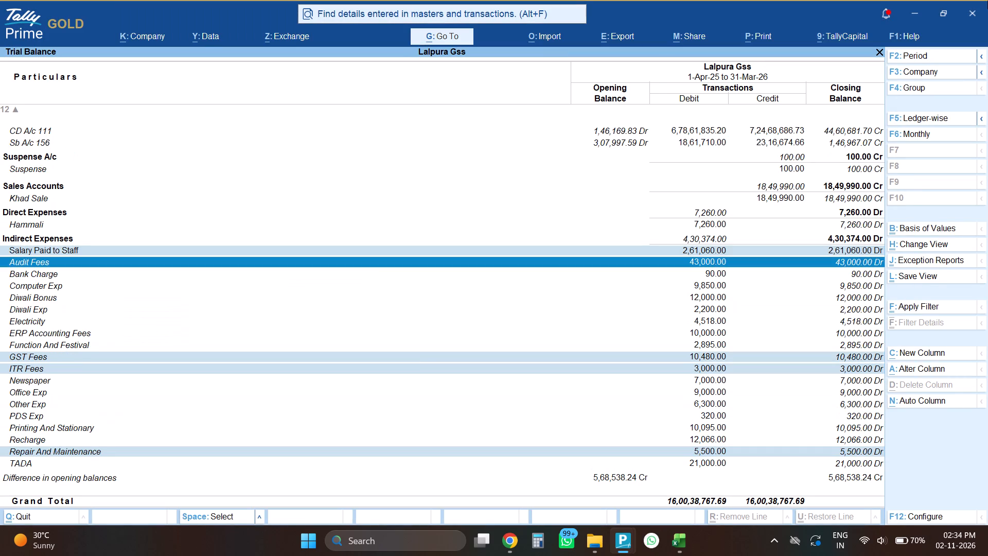
pyautogui.press('Down')
pyautogui.press('Down')
pyautogui.press('Down')
pyautogui.press('Down')
pyautogui.press('Down')
pyautogui.press('Down')
pyautogui.press('Down')
pyautogui.press('Down')
pyautogui.press('Down')
pyautogui.press('Down')
pyautogui.press('Down')
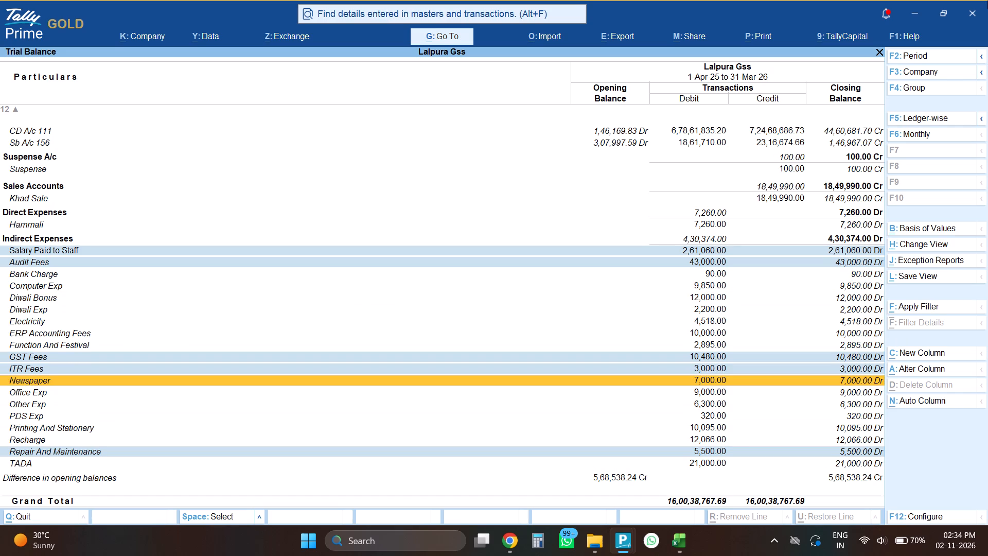
pyautogui.press('Down')
pyautogui.press('Down')
pyautogui.press('Down')
pyautogui.press('Down')
pyautogui.press('Down')
pyautogui.press('Down')
pyautogui.press('Down')
pyautogui.press('Down')
pyautogui.press('Down')
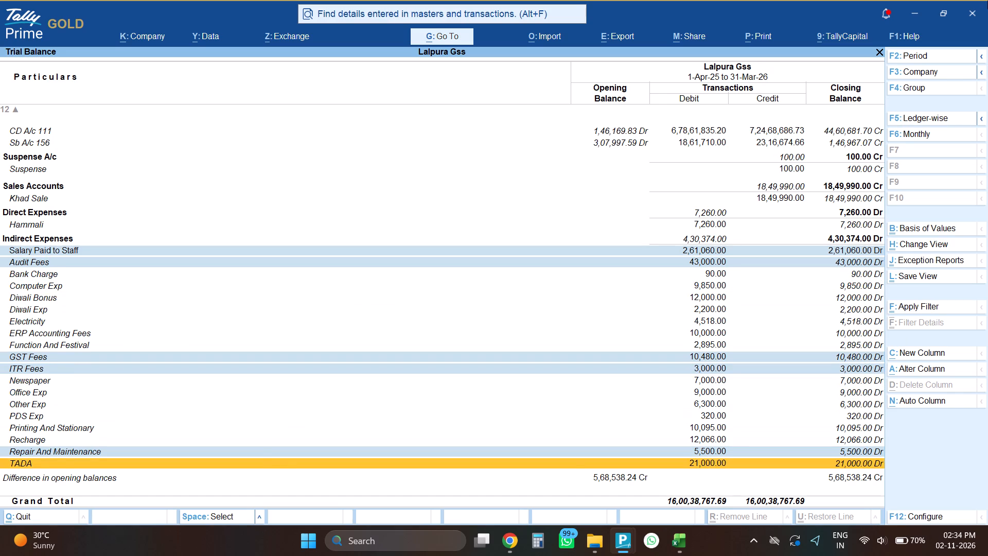
pyautogui.hotkey('alt', 'Tab')
pyautogui.hotkey('alt', 'Tab')
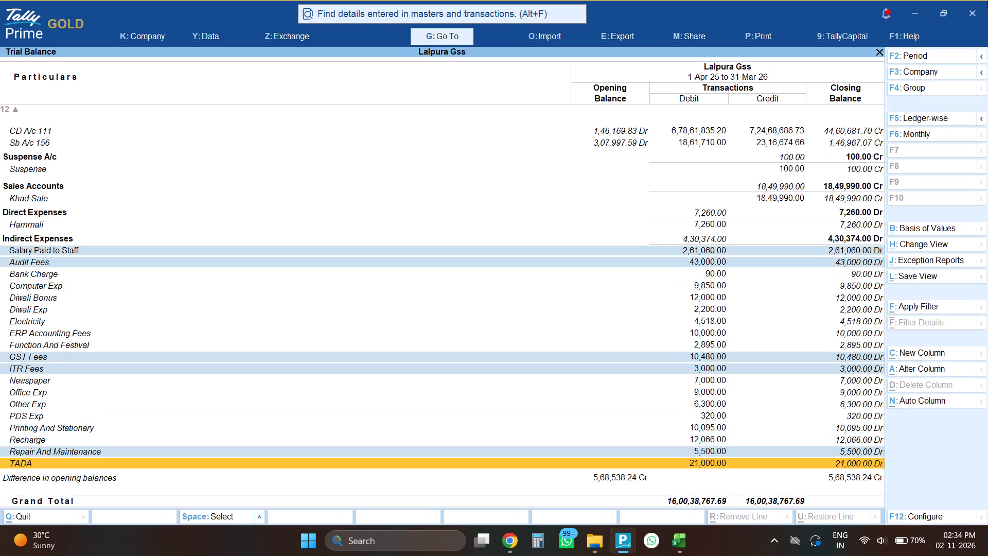
# Switch to Lalpura GSS and review its Indirect Expenses lines from Daily Wages through Newspaper against the other company.
pyautogui.hotkey('alt', 'Tab')
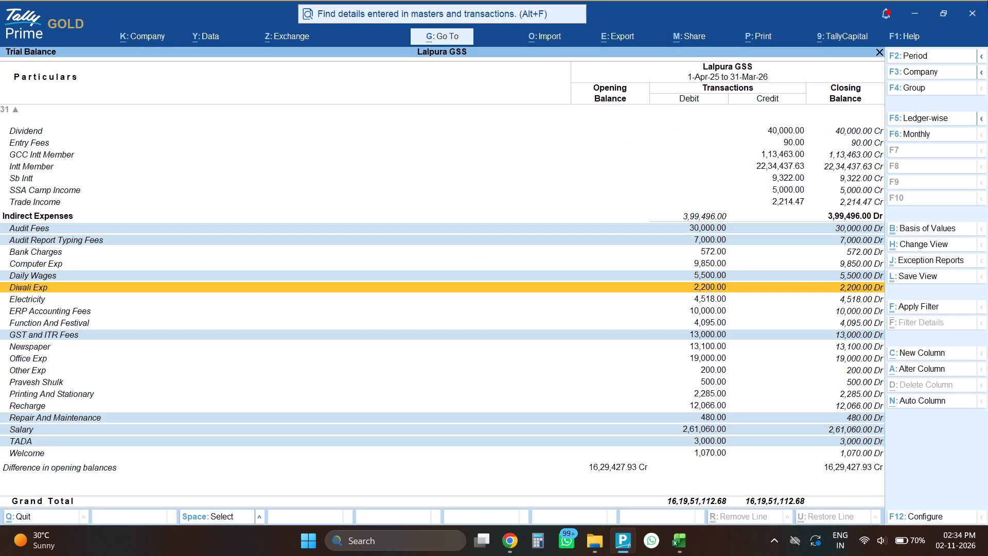
pyautogui.hotkey('alt', 'Tab')
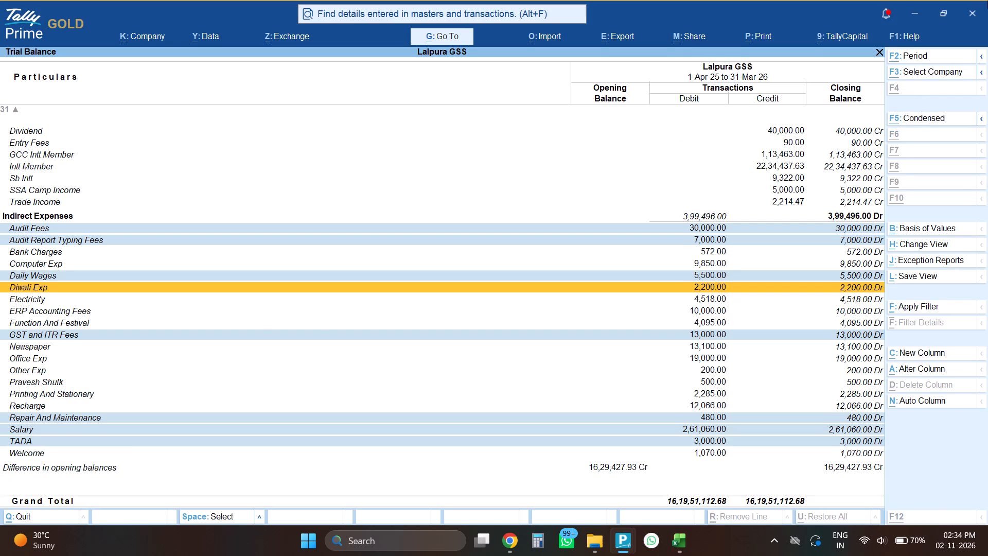
pyautogui.hotkey('alt', 'Tab')
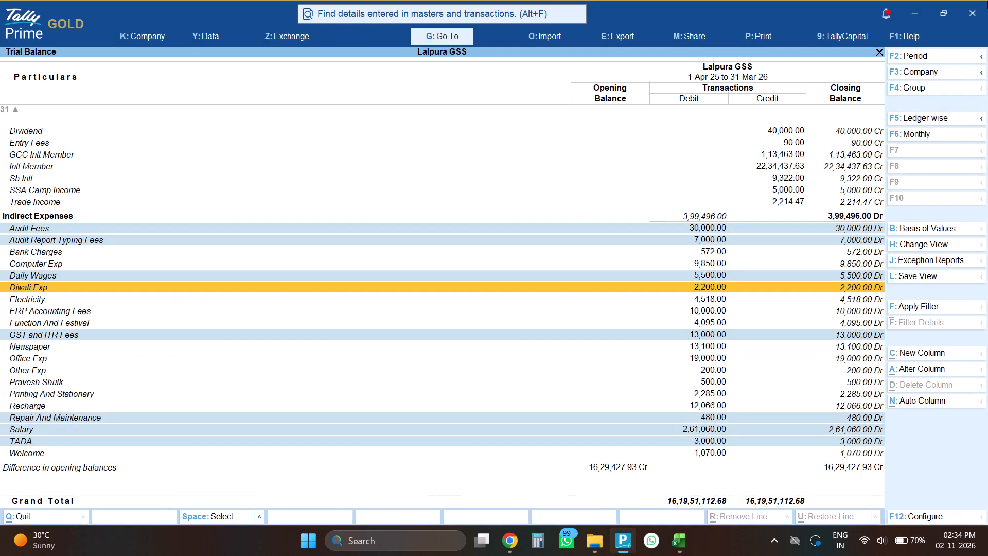
pyautogui.press('Up')
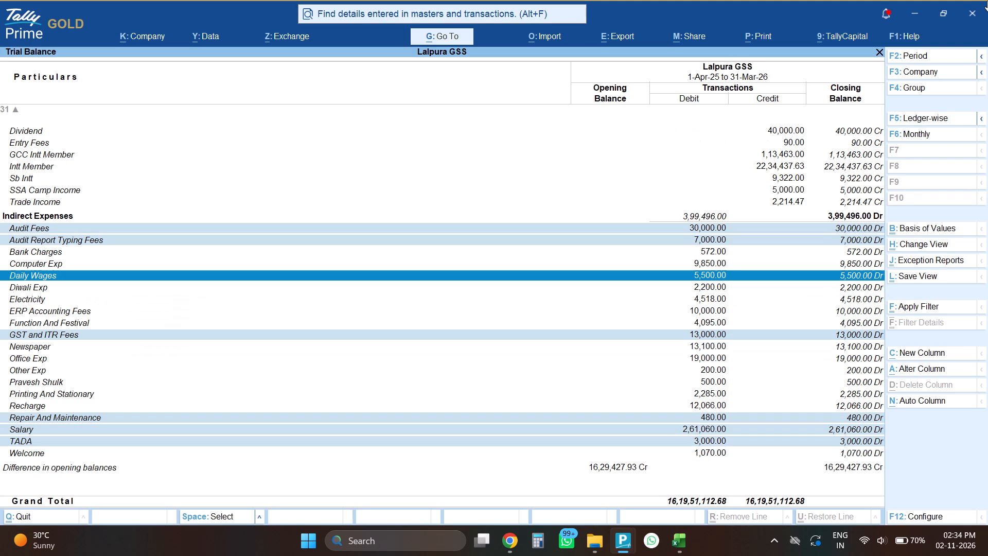
pyautogui.press('Down')
pyautogui.press('Down')
pyautogui.press('Down')
pyautogui.press('Down')
pyautogui.press('Down')
pyautogui.press('Down')
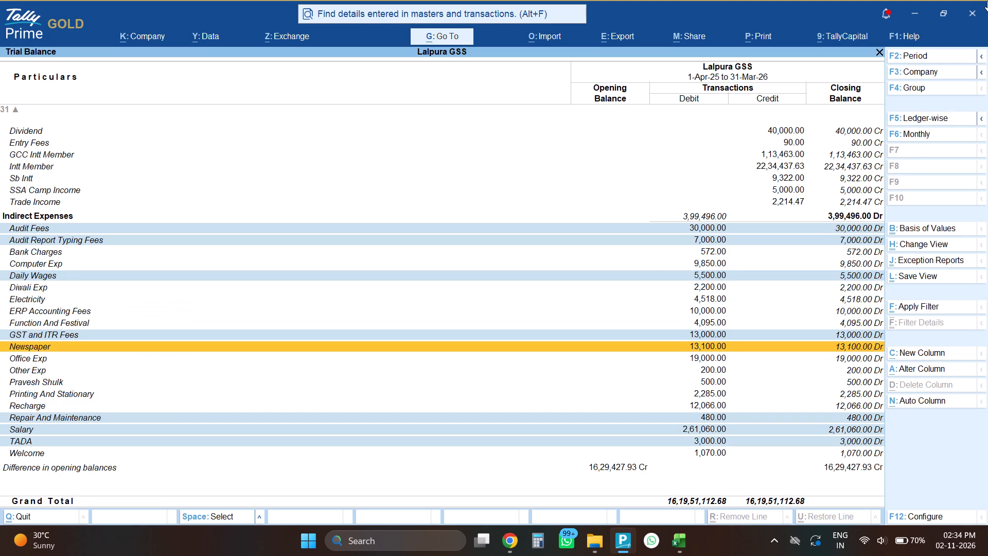
# Switch to Lalpura Gss and check its remaining Indirect Expenses lines between TADA and Diwali Bonus for counterparts.
pyautogui.hotkey('alt', 'Tab')
pyautogui.press('Up')
pyautogui.press('Up')
pyautogui.press('Up')
pyautogui.press('Up')
pyautogui.press('Up')
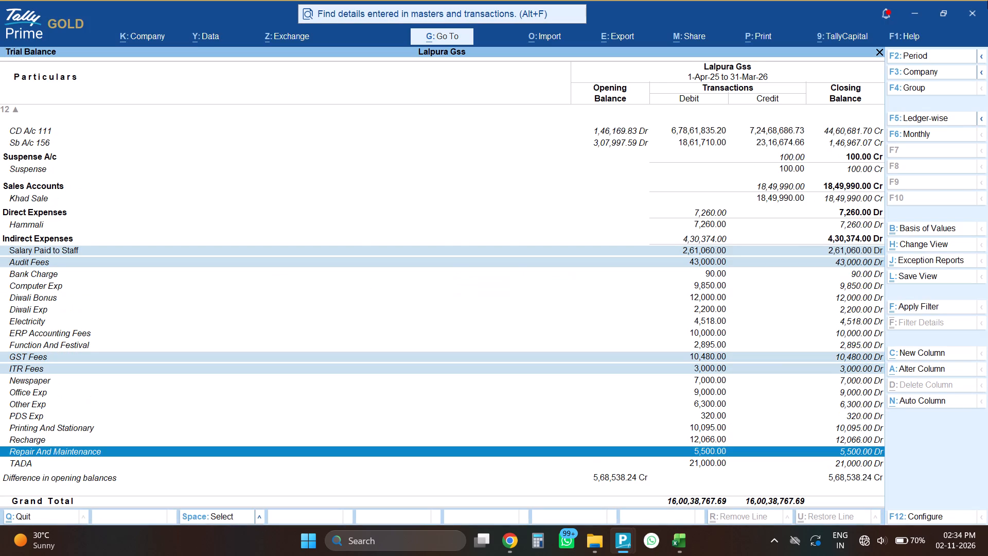
pyautogui.press('Up')
pyautogui.press('Up')
pyautogui.press('Down')
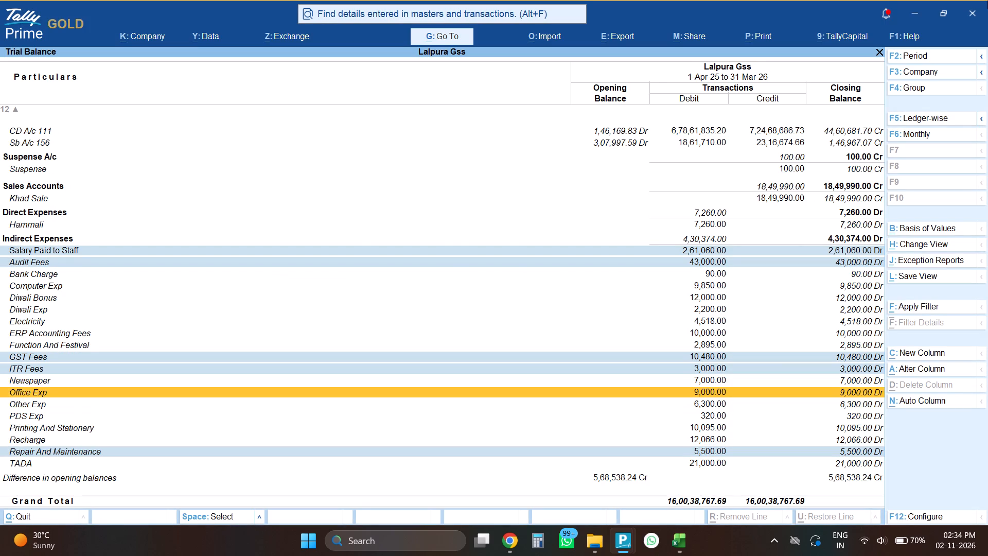
pyautogui.press('Down')
pyautogui.press('Down')
pyautogui.press('Down')
pyautogui.press('Down')
pyautogui.press('Up')
pyautogui.press('Up')
pyautogui.press('Up')
pyautogui.press('Up')
pyautogui.press('Up')
pyautogui.press('Up')
pyautogui.press('Up')
pyautogui.press('Up')
pyautogui.press('Up')
pyautogui.press('Up')
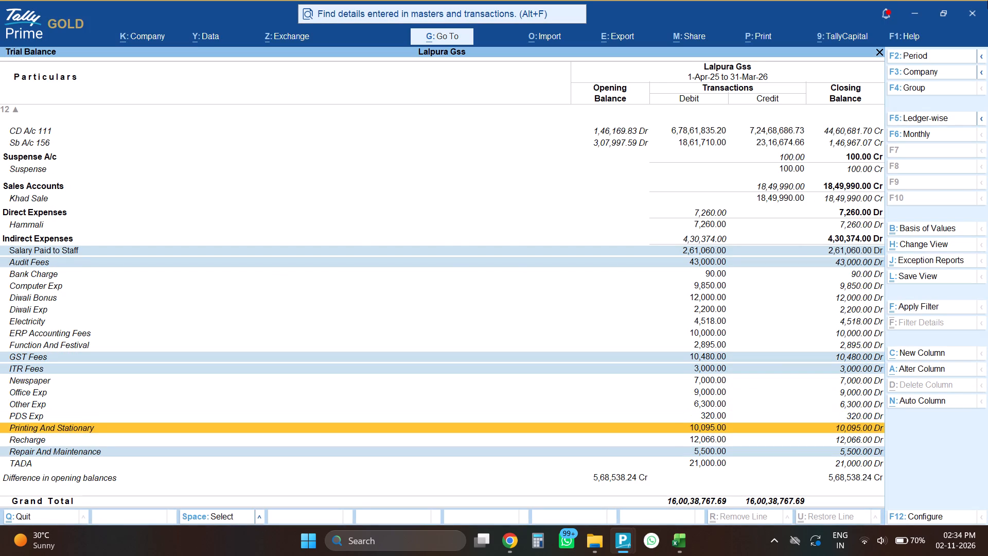
pyautogui.press('Up')
pyautogui.press('Up')
pyautogui.press('Up')
pyautogui.press('Up')
pyautogui.press('Down')
pyautogui.press('Down')
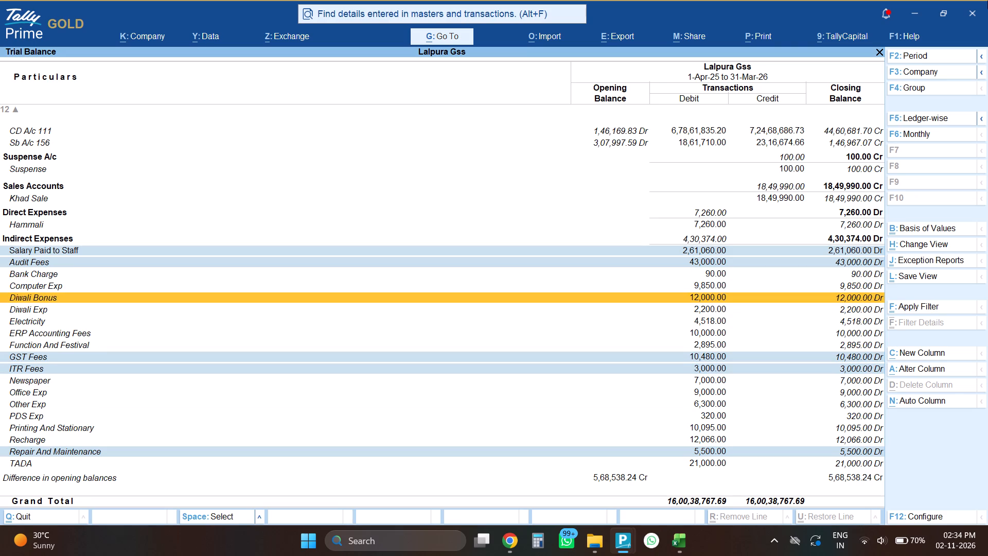
# Compare the Diwali Exp line in Lalpura GSS with the Diwali Bonus and Diwali Exp lines in Lalpura Gss.
pyautogui.hotkey('alt', 'Tab')
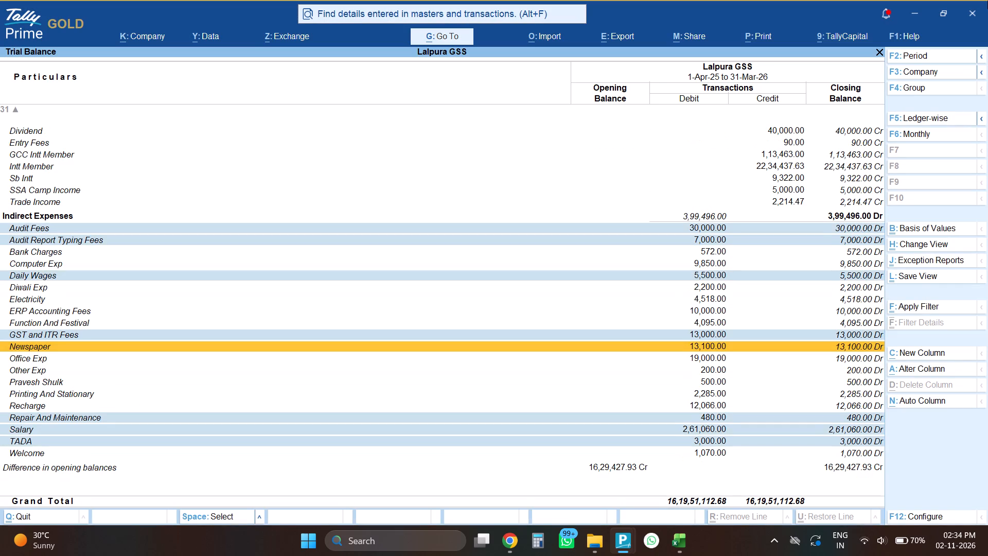
pyautogui.press('Down')
pyautogui.press('Up')
pyautogui.press('Up')
pyautogui.press('Up')
pyautogui.press('Up')
pyautogui.press('Up')
pyautogui.press('Up')
pyautogui.press('Up')
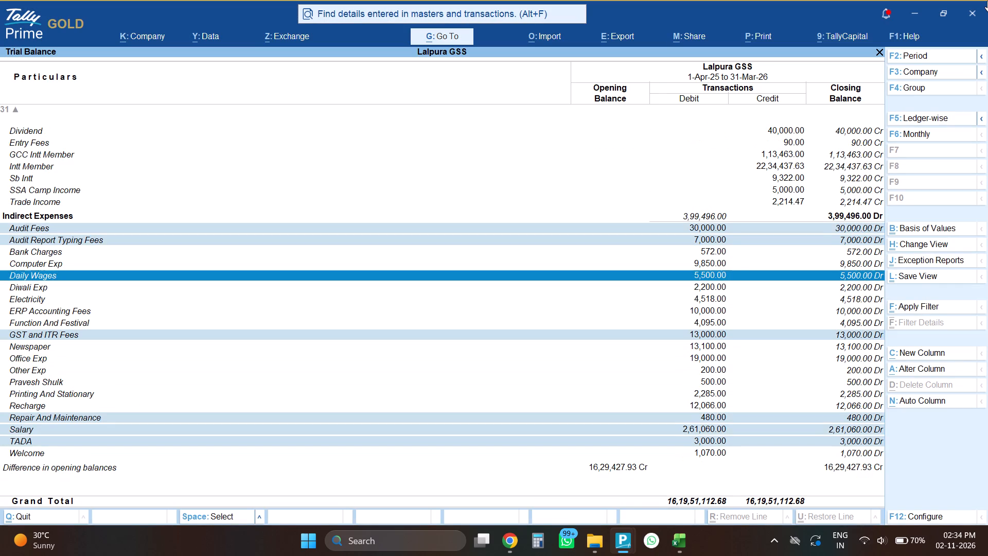
pyautogui.press('Down')
pyautogui.hotkey('alt', 'Tab')
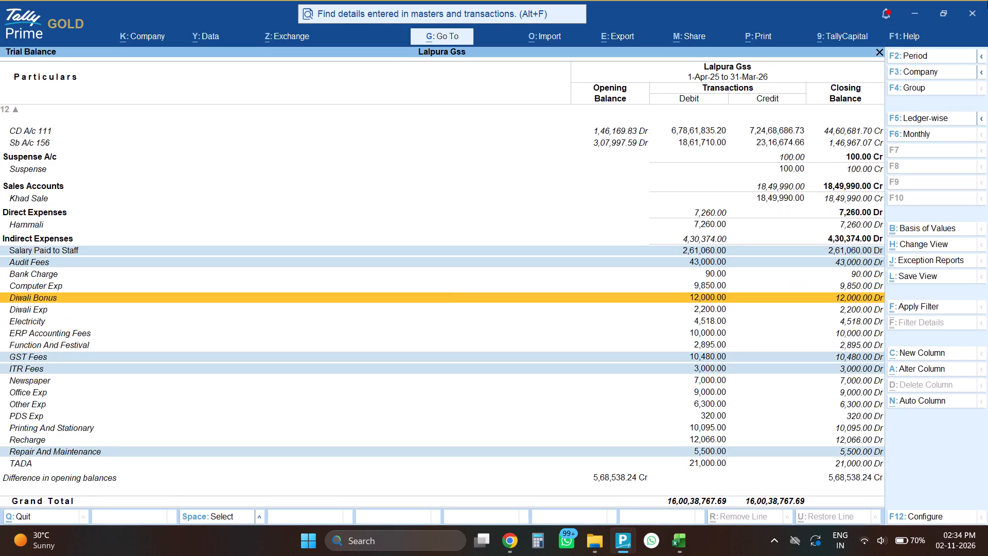
pyautogui.press('Down')
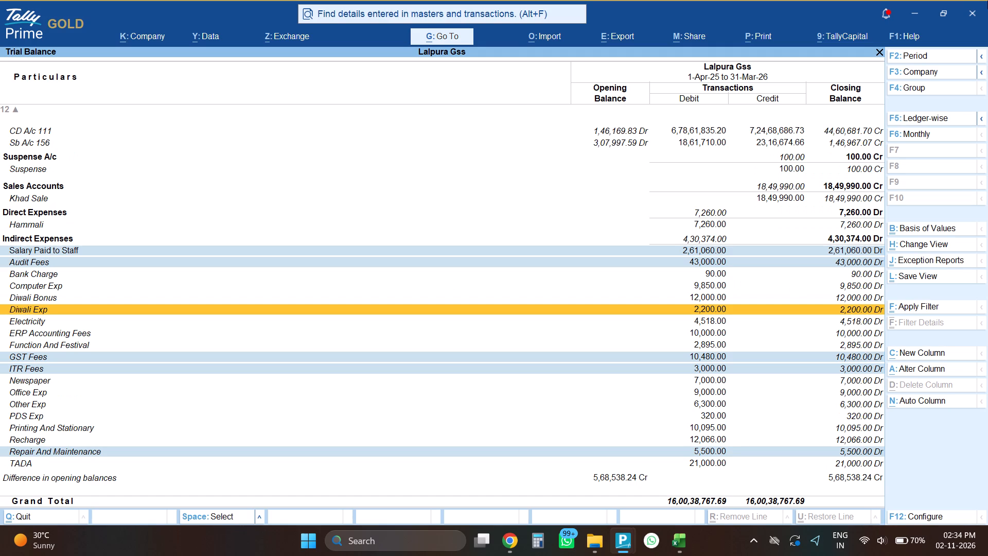
pyautogui.press('Up')
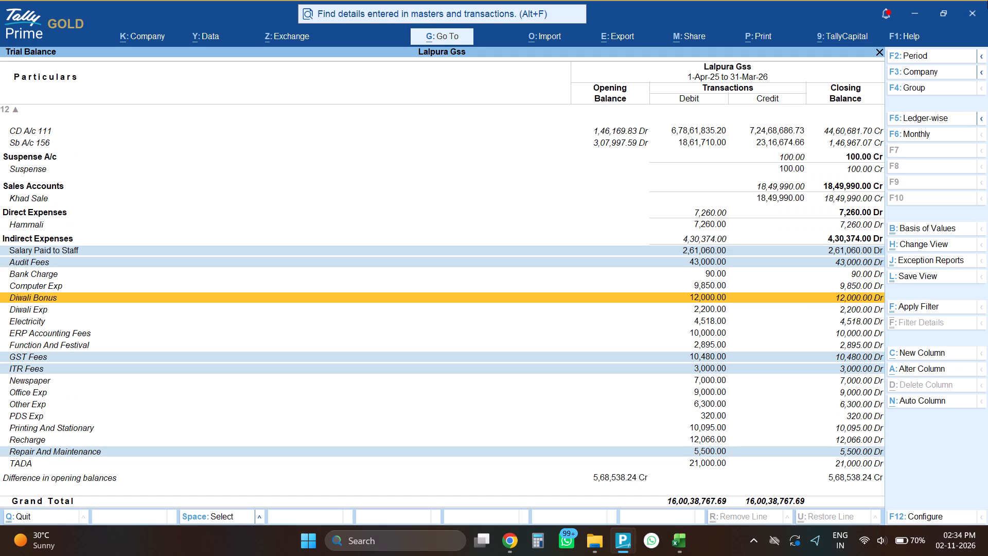
pyautogui.hotkey('alt', 'Tab')
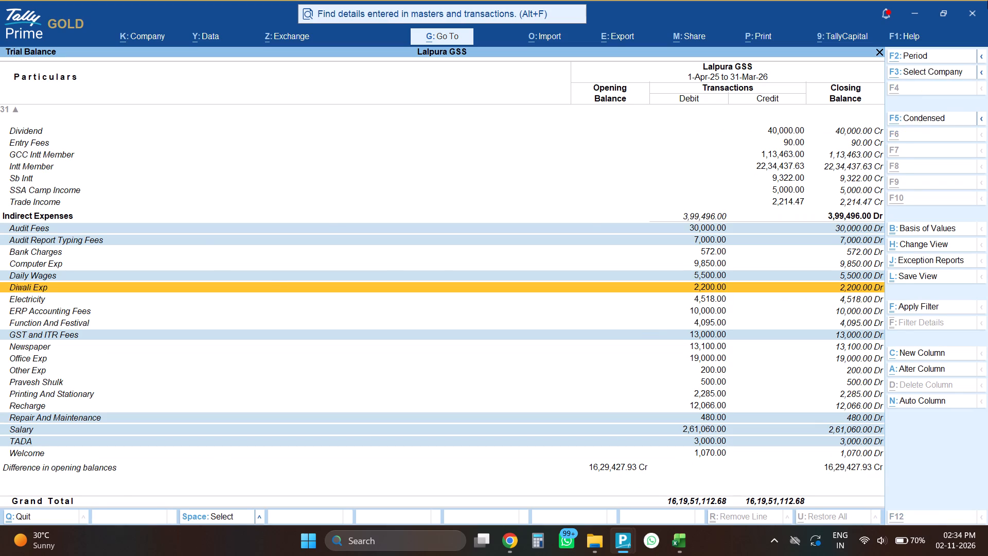
pyautogui.hotkey('alt', 'Tab')
pyautogui.hotkey('alt', 'Tab')
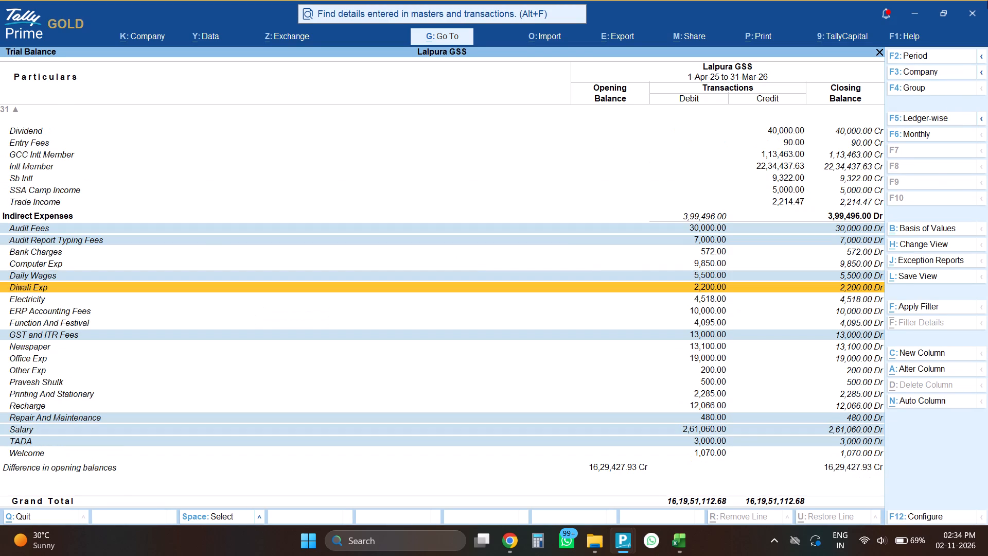
# Clear all line selections in the Lalpura GSS Trial Balance.
pyautogui.press('Escape')
# Review the Lalpura GSS Trial Balance, examining the Current Assets lines from GCC Loan Member to CD A/c 111 $.
pyautogui.press('Up')
pyautogui.press('Up')
pyautogui.press('Up')
pyautogui.press('Up')
pyautogui.press('Up')
pyautogui.press('Up')
pyautogui.press('Up')
pyautogui.press('Up')
pyautogui.press('Up')
pyautogui.press('Up')
pyautogui.press('Up')
pyautogui.press('Up')
pyautogui.press('Up')
pyautogui.press('Up')
pyautogui.press('Up')
pyautogui.press('Up')
pyautogui.press('Up')
pyautogui.press('Up')
pyautogui.press('Up')
pyautogui.press('Up')
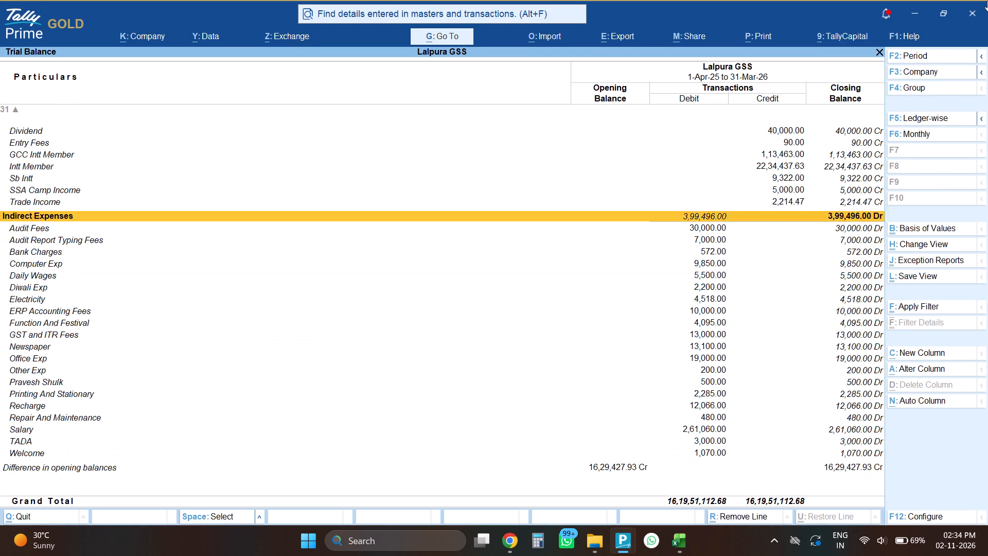
pyautogui.press('Down')
pyautogui.press('Down')
pyautogui.press('Down')
pyautogui.press('Down')
pyautogui.press('Down')
pyautogui.press('Down')
pyautogui.press('Down')
pyautogui.press('Down')
pyautogui.press('Down')
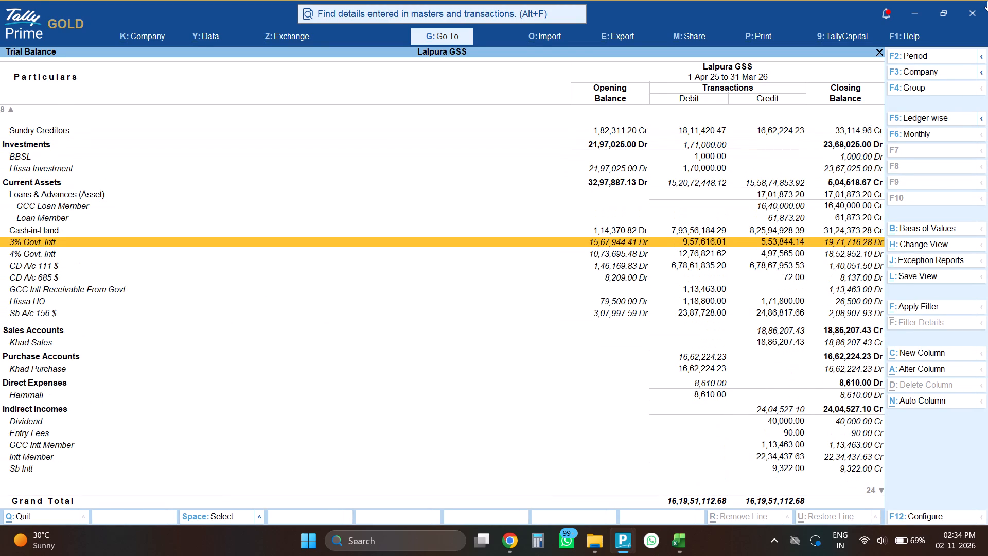
pyautogui.press('Up')
pyautogui.press('Up')
pyautogui.press('Up')
pyautogui.press('Up')
pyautogui.press('Up')
pyautogui.press('Up')
pyautogui.press('Up')
pyautogui.press('Up')
pyautogui.press('Up')
pyautogui.press('Up')
pyautogui.press('Up')
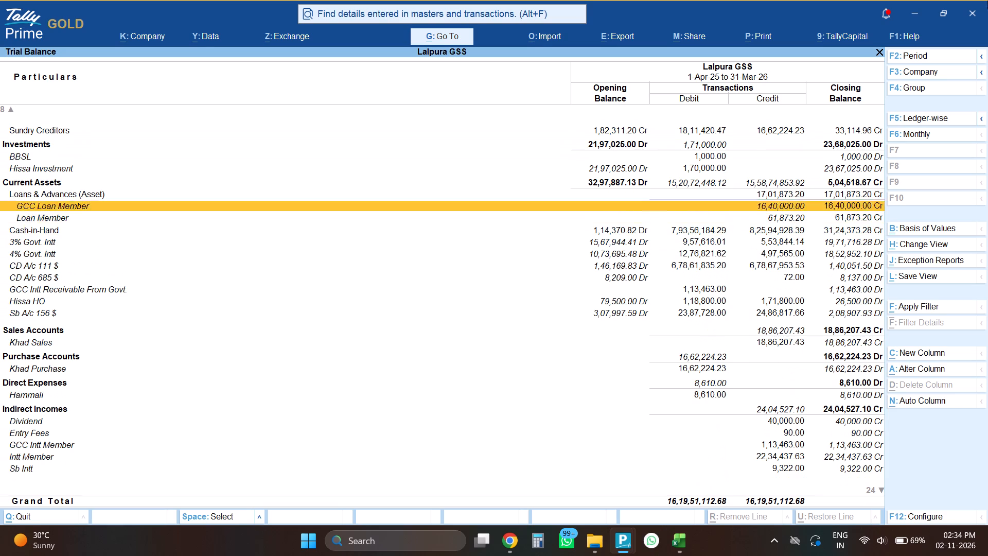
pyautogui.press('Down')
pyautogui.press('Down')
pyautogui.press('Down')
pyautogui.press('Down')
pyautogui.press('Down')
pyautogui.press('Down')
pyautogui.press('Down')
pyautogui.press('Down')
pyautogui.press('Down')
pyautogui.press('Down')
pyautogui.press('Down')
pyautogui.press('Down')
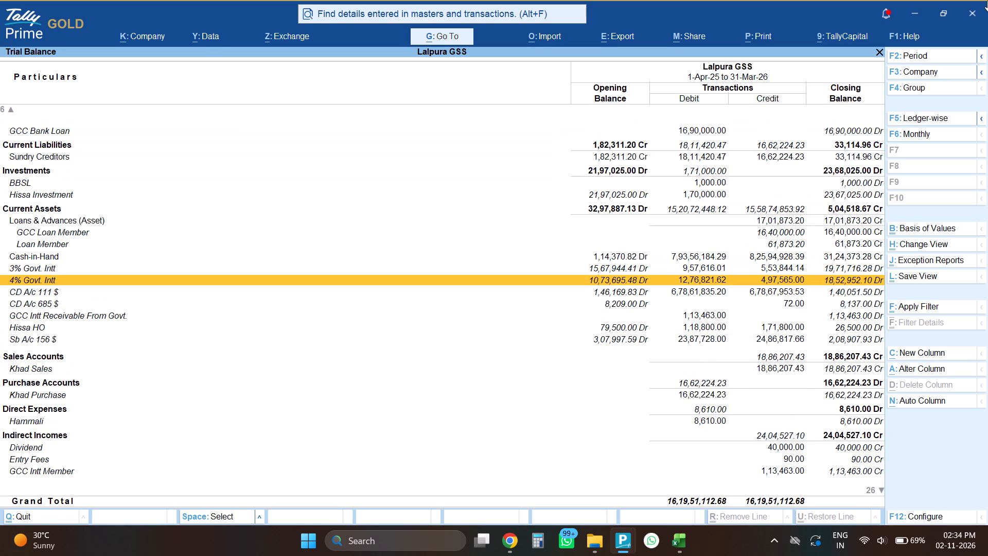
pyautogui.press('Up')
pyautogui.press('Down')
pyautogui.press('Down')
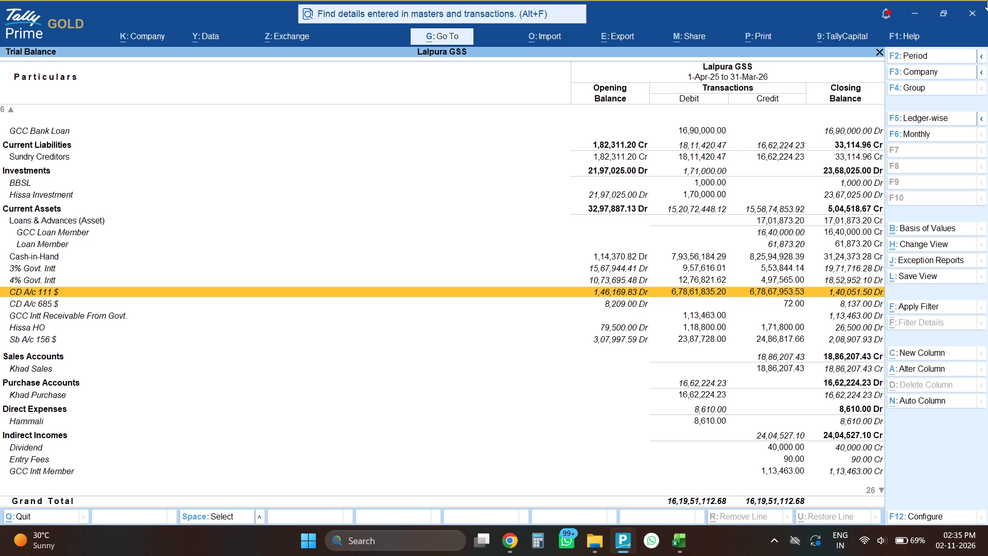
# Switch to Lalpura Gss and clear all line selections in its Trial Balance.
pyautogui.hotkey('alt', 'Tab')
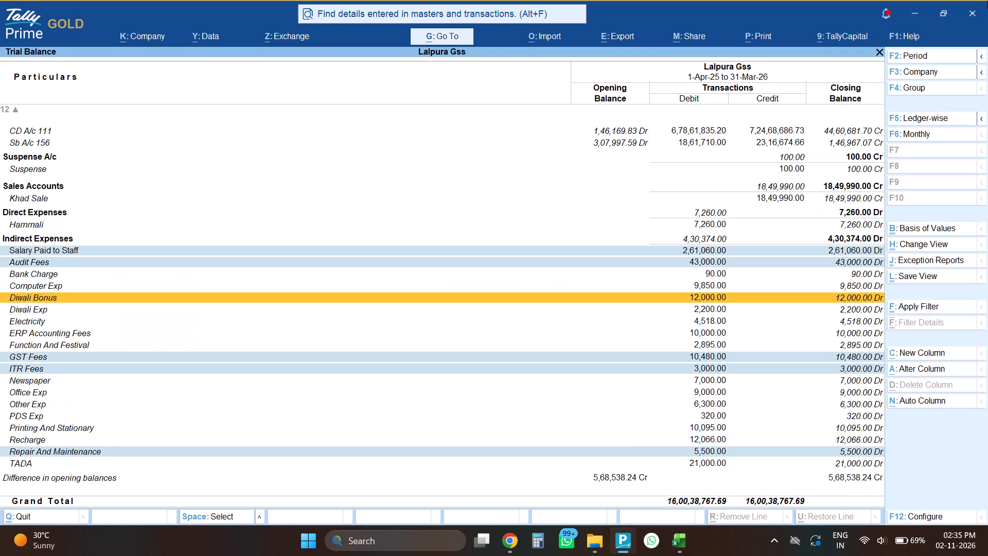
pyautogui.press('Escape')
# In Loan Member's January payment voucher 50, change the 45,39,050.00 Loan Member line to CD A/c 111, save, and return to the Trial Balance.
pyautogui.press('Up')
pyautogui.press('Up')
pyautogui.press('Up')
pyautogui.press('Up')
pyautogui.press('Up')
pyautogui.press('Up')
pyautogui.press('Up')
pyautogui.press('Up')
pyautogui.press('Up')
pyautogui.press('Up')
pyautogui.press('Up')
pyautogui.press('Up')
pyautogui.press('Up')
pyautogui.press('Up')
pyautogui.press('Up')
pyautogui.press('Up')
pyautogui.press('Up')
pyautogui.press('Up')
pyautogui.press('Up')
pyautogui.press('Up')
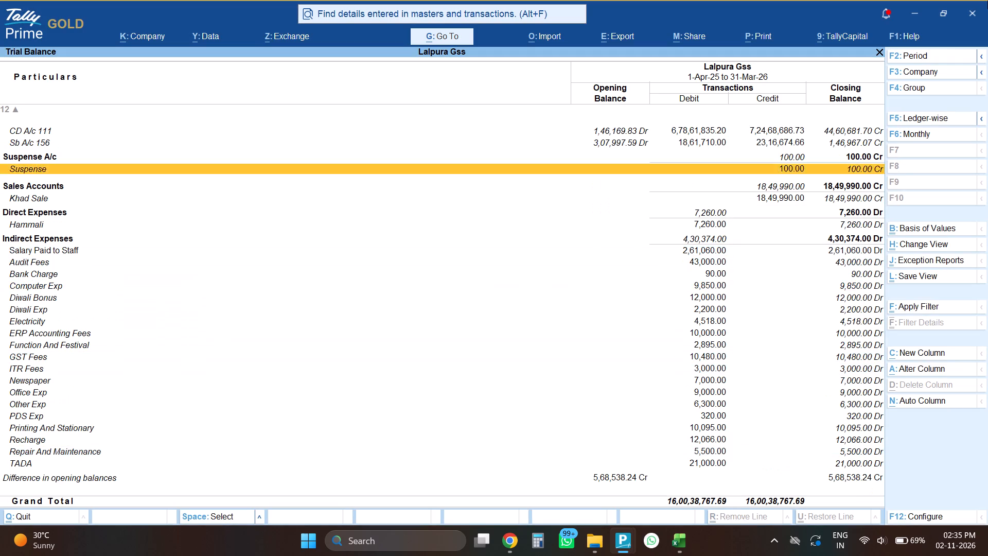
pyautogui.press('Down')
pyautogui.press('Down')
pyautogui.press('Down')
pyautogui.press('Down')
pyautogui.press('Down')
pyautogui.press('Down')
pyautogui.press('Down')
pyautogui.press('Down')
pyautogui.press('Down')
pyautogui.press('Down')
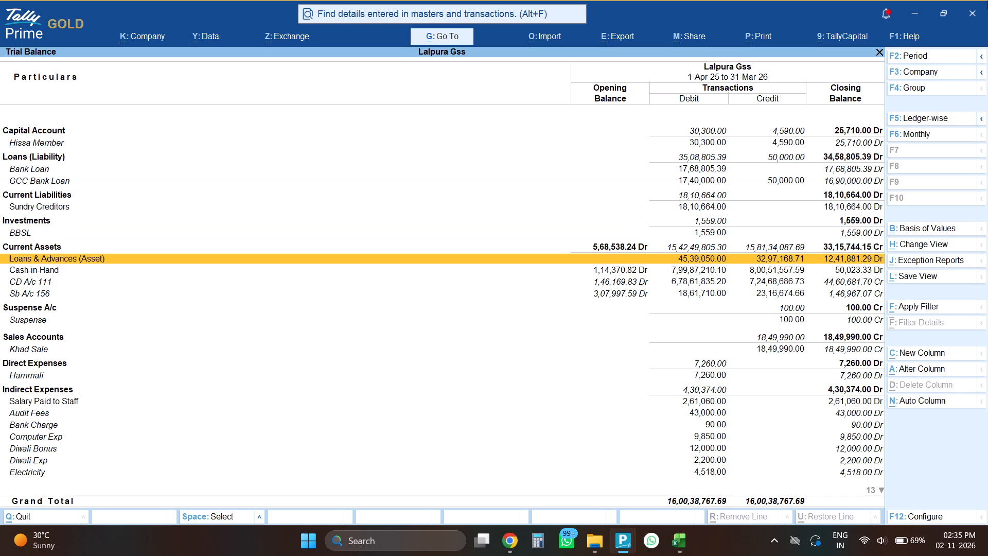
pyautogui.press('Return')
pyautogui.press('Down')
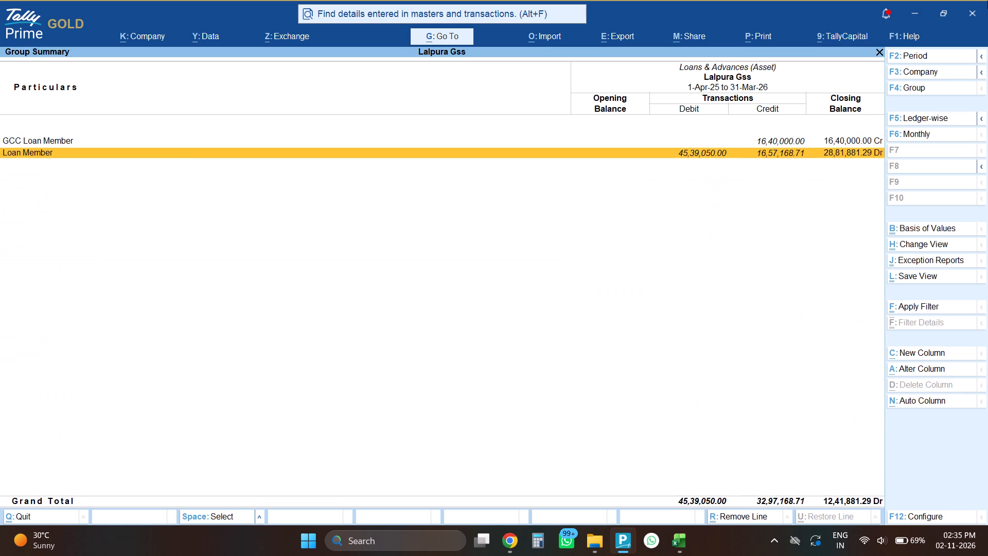
pyautogui.press('Return')
pyautogui.press('Down')
pyautogui.press('Up')
pyautogui.press('Up')
pyautogui.press('Return')
pyautogui.press('Return')
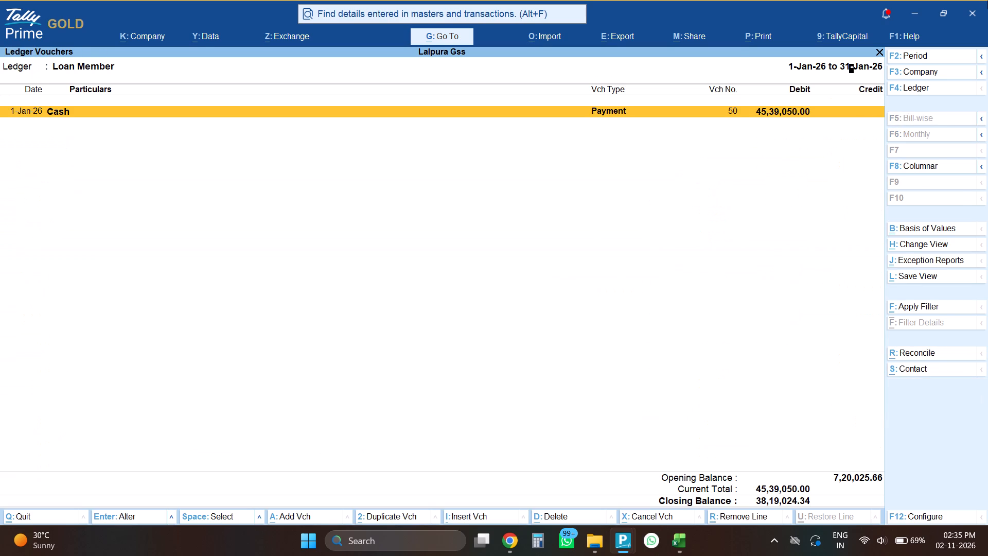
pyautogui.press('Return')
pyautogui.press('Return')
pyautogui.press('Return')
pyautogui.press('Return')
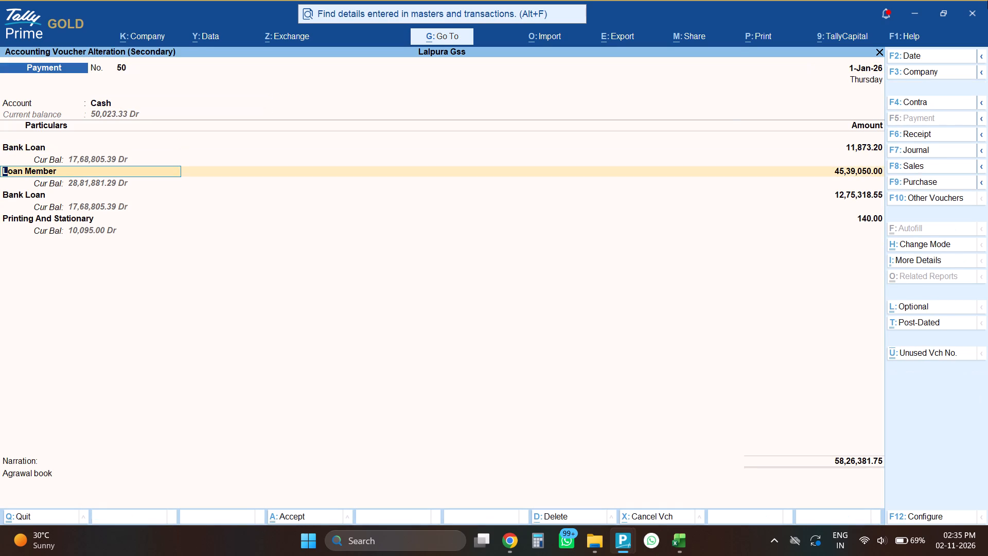
pyautogui.write('CD')
pyautogui.press('Return')
pyautogui.hotkey('ctrl', 'a')
pyautogui.press('Escape')
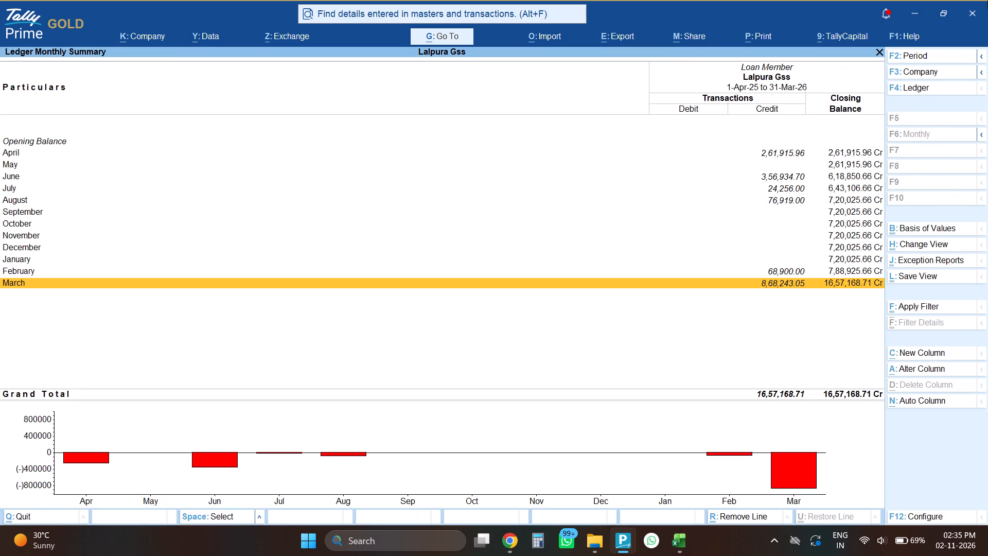
pyautogui.press('Escape')
pyautogui.press('Escape')
# Expand Loans & Advances (Asset) in the Trial Balance and mark the GCC Loan Member and GCC Bank Loan lines for comparison.
pyautogui.press('Down')
pyautogui.hotkey('shift', 'Return')
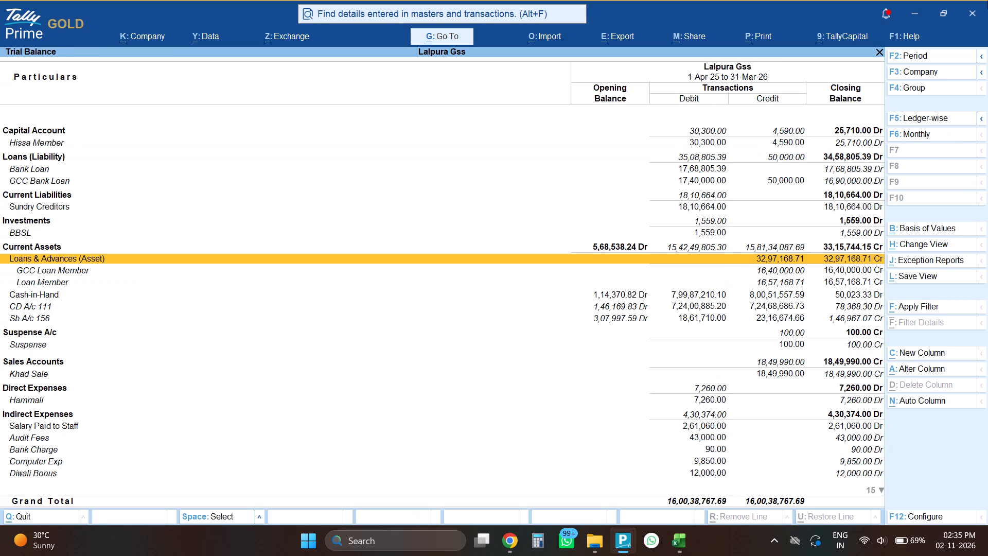
pyautogui.press('Down')
pyautogui.press('space')
pyautogui.press('Up')
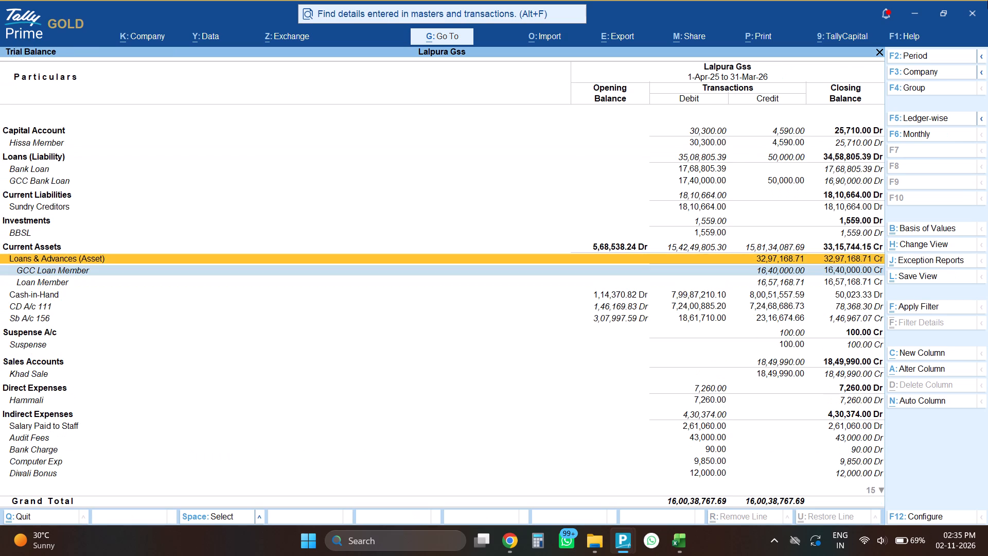
pyautogui.press('Up')
pyautogui.press('Up')
pyautogui.press('Up')
pyautogui.press('Up')
pyautogui.press('Up')
pyautogui.press('Up')
pyautogui.press('space')
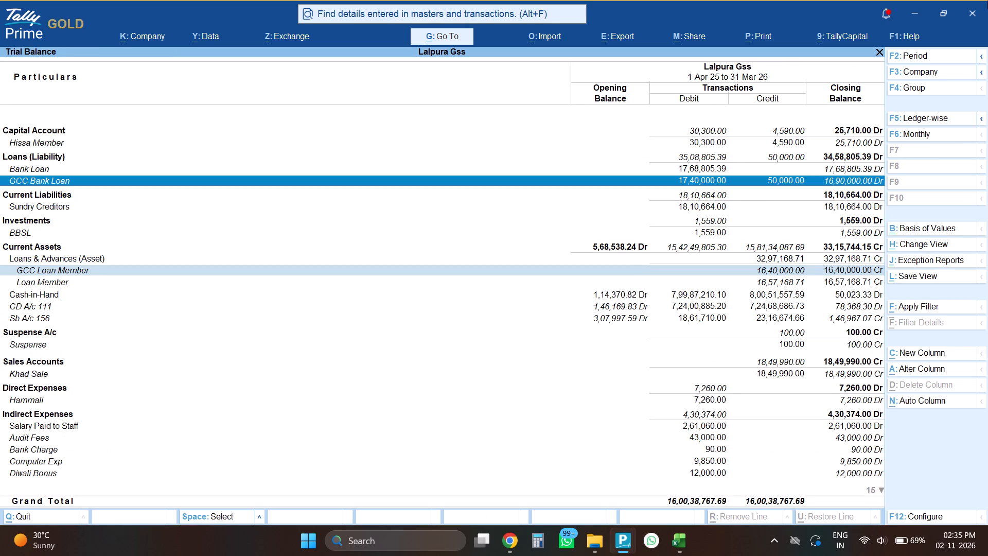
# Examine the Lalpura Gss balances from Bank Loan through Sb A/c 156, including Cash-in-Hand and CD A/c 111.
pyautogui.press('Down')
pyautogui.press('Up')
pyautogui.press('Up')
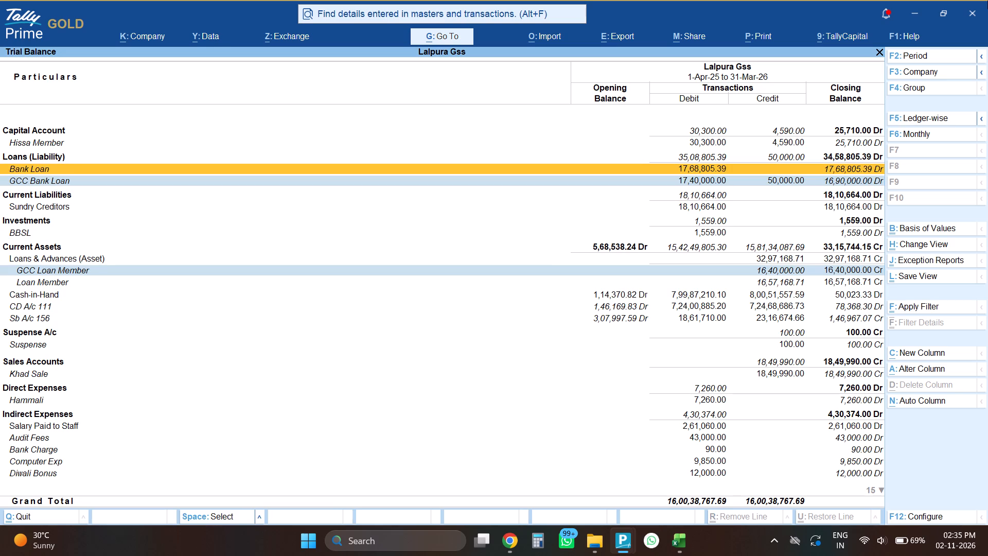
pyautogui.press('Down')
pyautogui.press('Down')
pyautogui.press('Down')
pyautogui.press('Down')
pyautogui.press('Down')
pyautogui.press('Down')
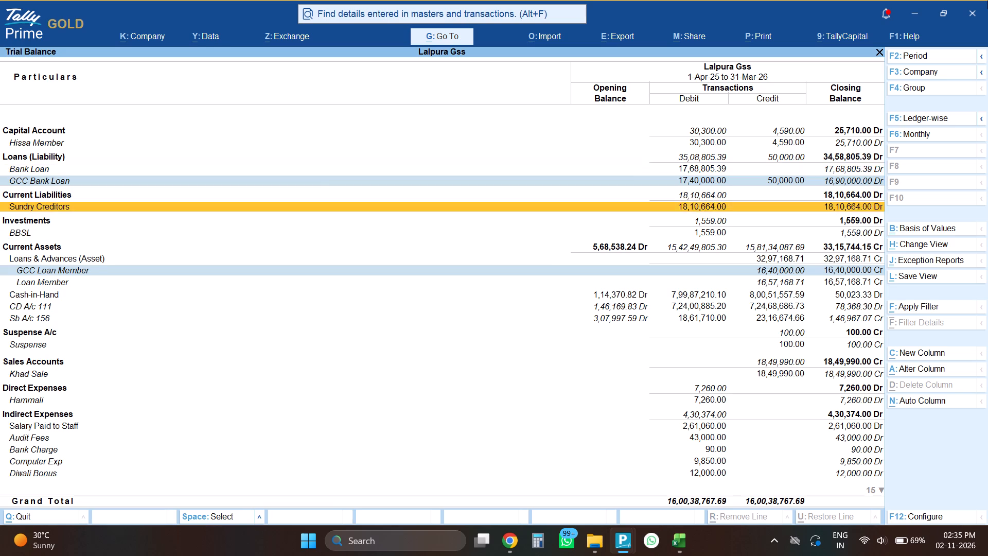
pyautogui.press('Down')
pyautogui.press('Down')
pyautogui.press('Down')
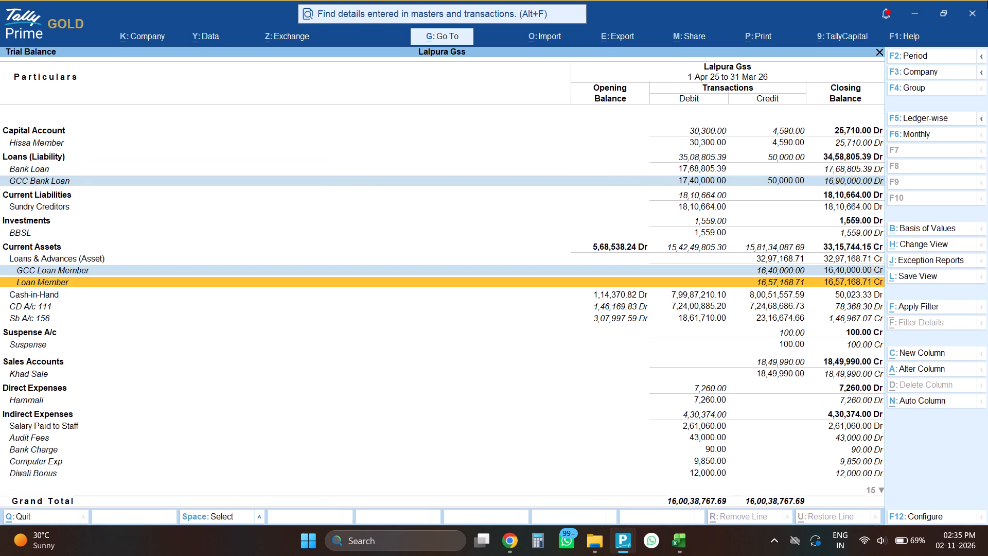
pyautogui.press('Down')
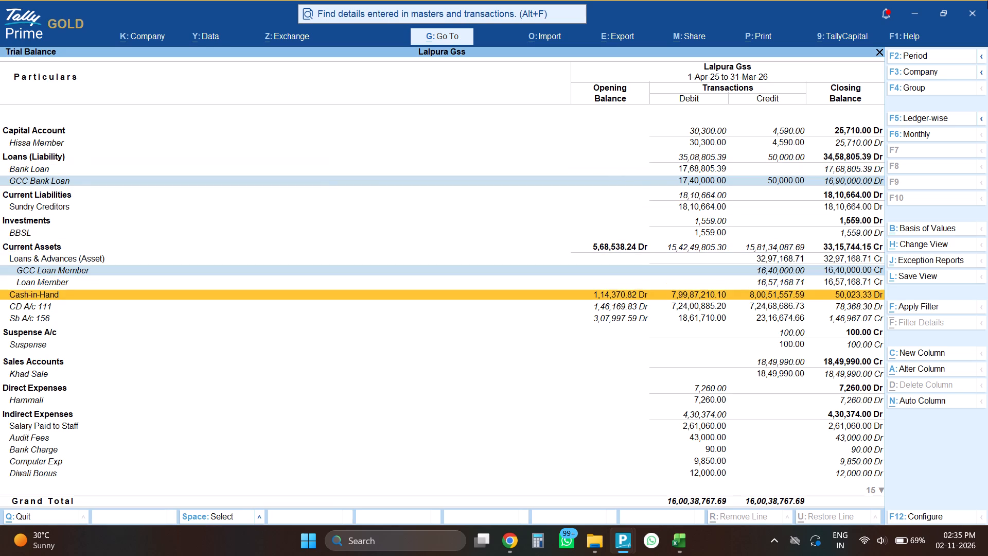
pyautogui.press('Down')
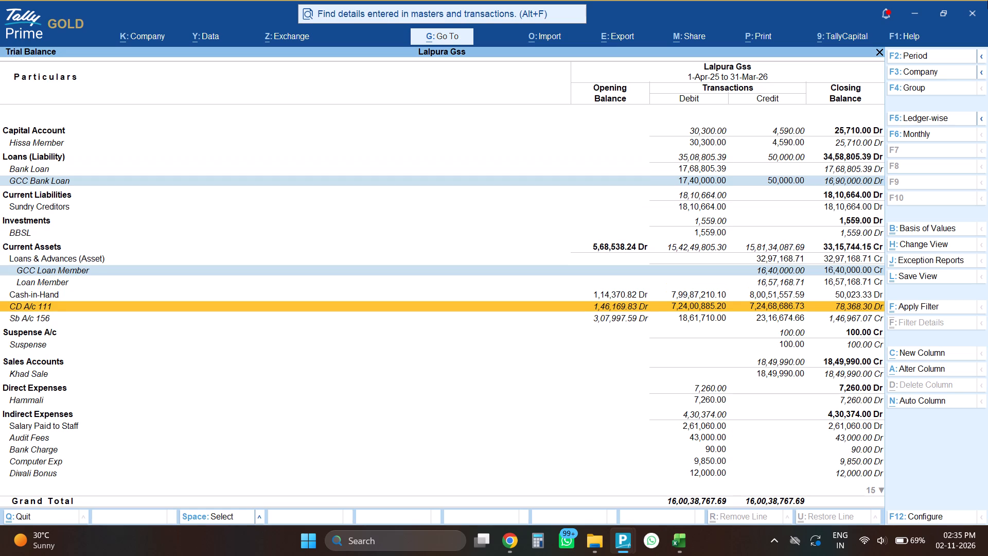
pyautogui.press('Down')
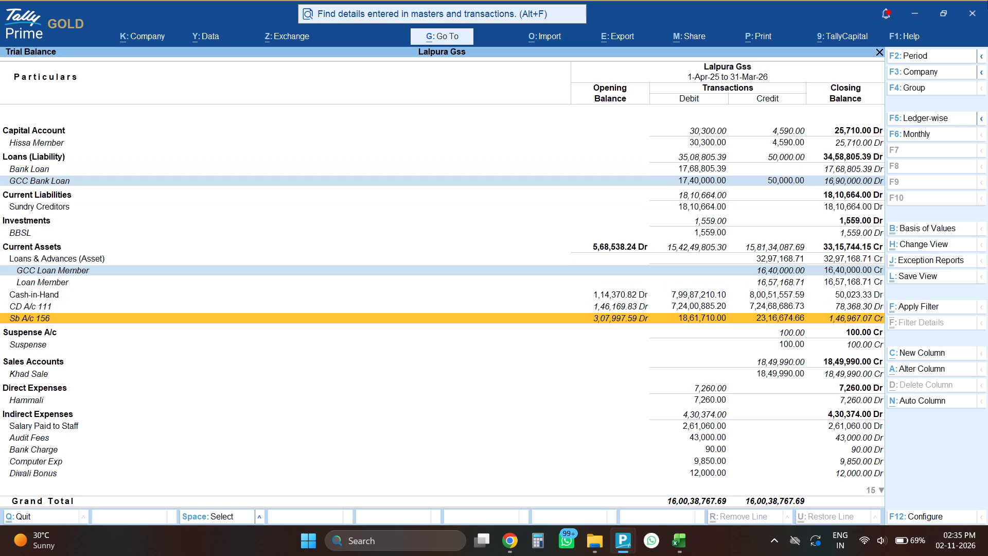
pyautogui.press('Up')
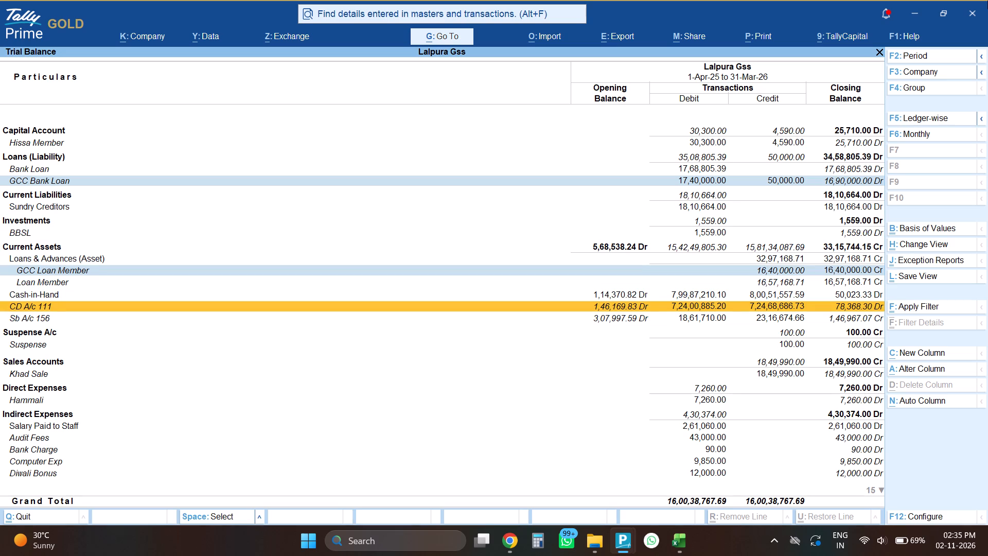
pyautogui.press('Up')
pyautogui.press('Up')
pyautogui.press('Up')
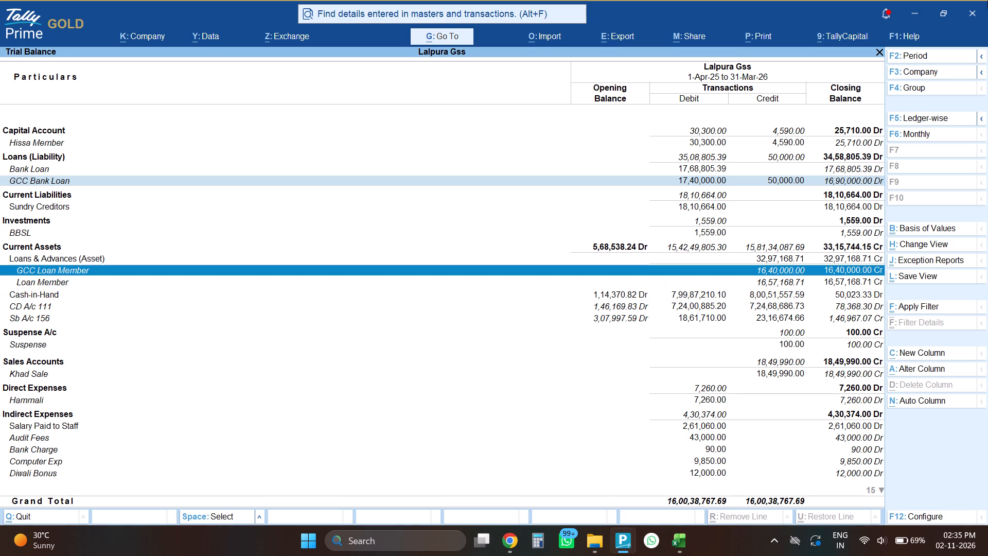
# In GCC Bank Loan's December receipt voucher 16, change the 50,000.00 GCC Bank Loan line to GCC Loan Member, save, and return to the Trial Balance.
pyautogui.press('Up')
pyautogui.press('Up')
pyautogui.press('Up')
pyautogui.press('Up')
pyautogui.press('Up')
pyautogui.press('Up')
pyautogui.press('Up')
pyautogui.press('Return')
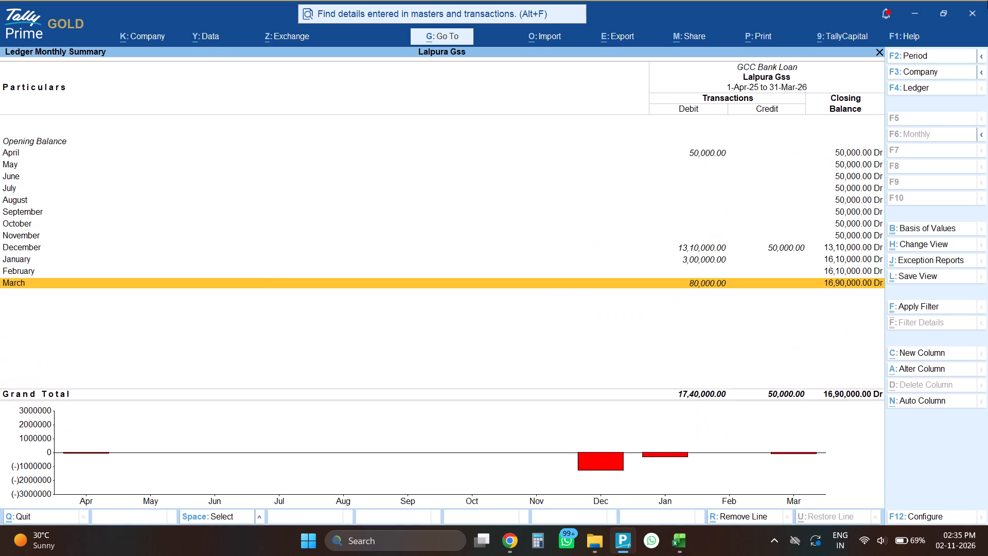
pyautogui.press('Up')
pyautogui.press('Up')
pyautogui.press('Up')
pyautogui.press('Return')
pyautogui.press('Down')
pyautogui.press('Down')
pyautogui.press('Down')
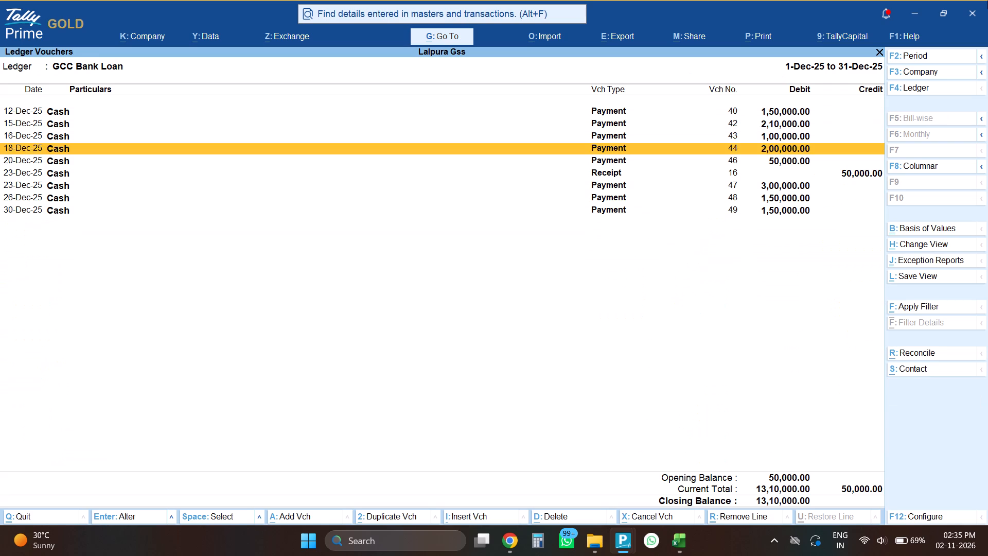
pyautogui.press('Down')
pyautogui.press('Down')
pyautogui.press('Down')
pyautogui.press('Return')
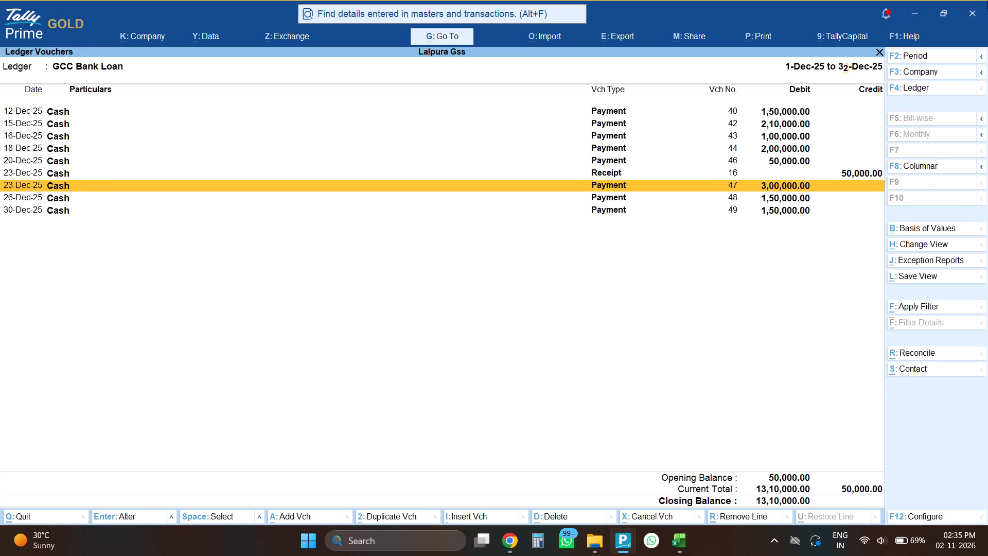
pyautogui.press('Escape')
pyautogui.press('Escape')
pyautogui.press('Escape')
pyautogui.press('Up')
pyautogui.press('Return')
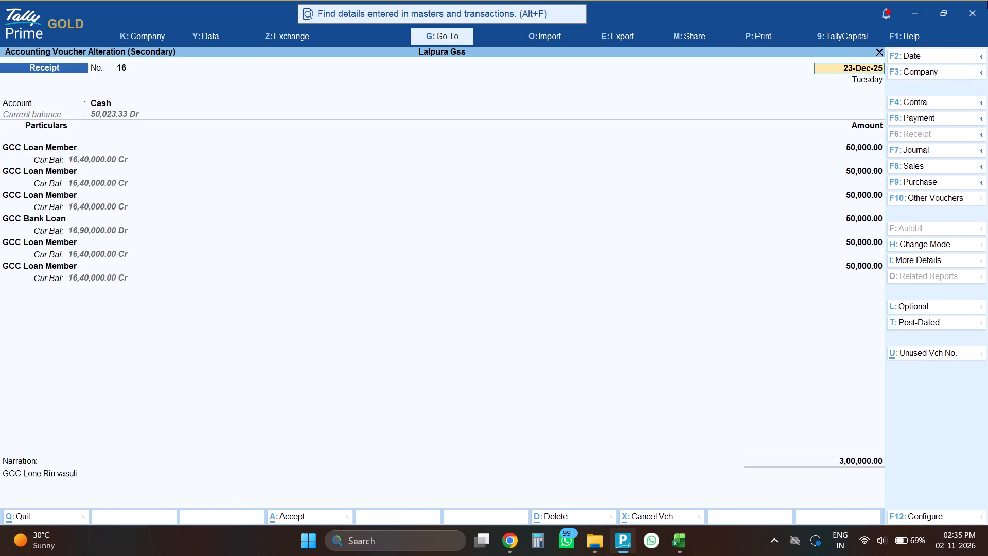
pyautogui.press('Return')
pyautogui.press('Return')
pyautogui.press('Return')
pyautogui.press('Return')
pyautogui.press('Return')
pyautogui.press('Return')
pyautogui.press('Return')
pyautogui.press('Return')
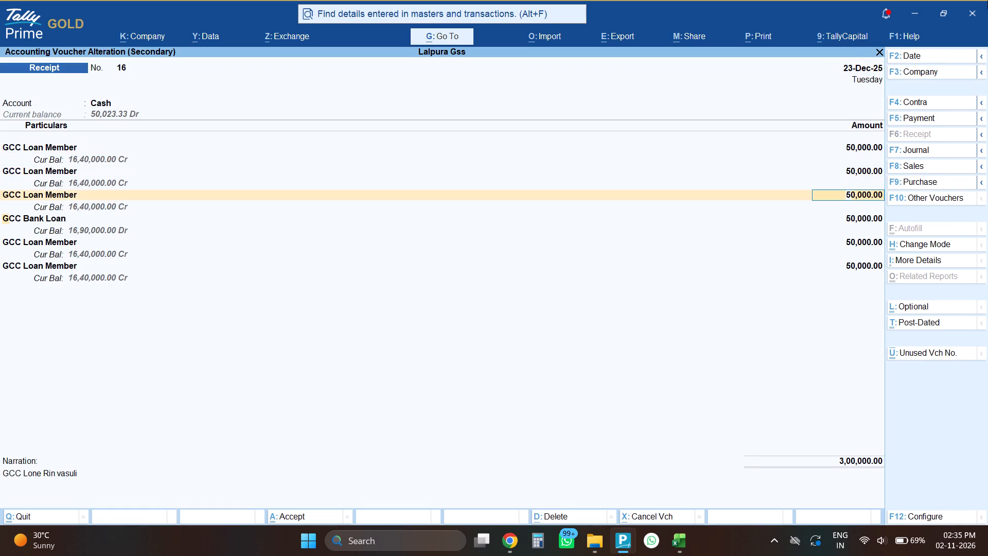
pyautogui.write('GC')
pyautogui.press('Down')
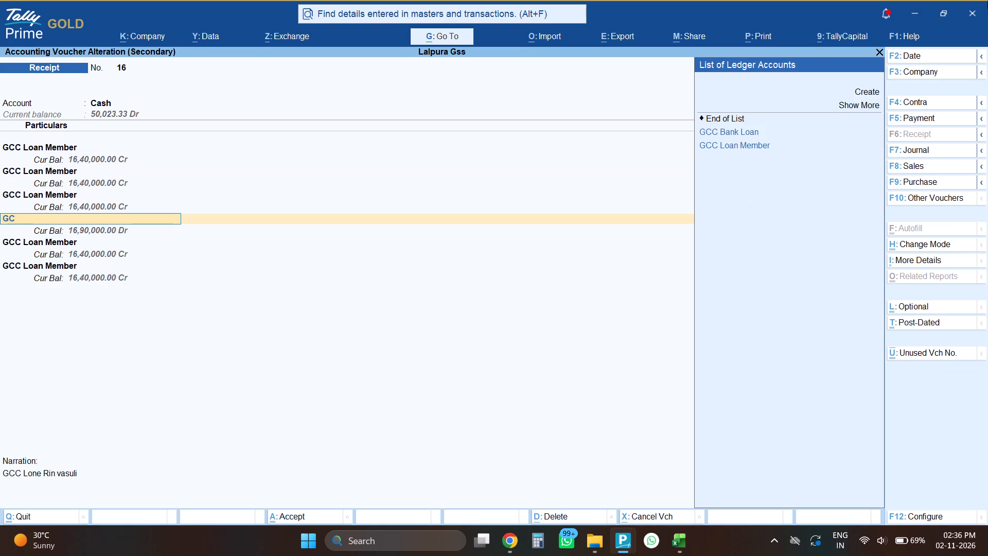
pyautogui.press('Down')
pyautogui.press('Return')
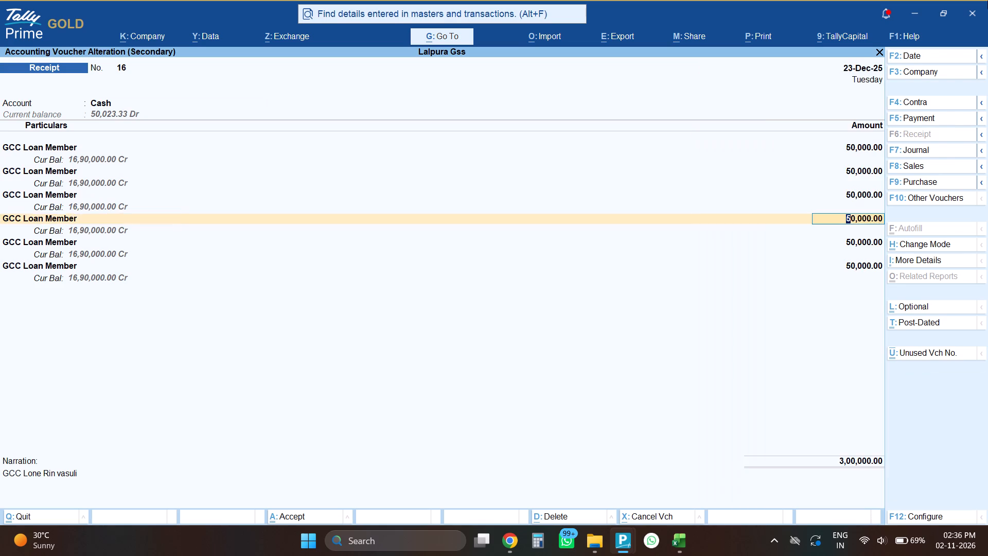
pyautogui.hotkey('ctrl', 'a')
pyautogui.press('Down')
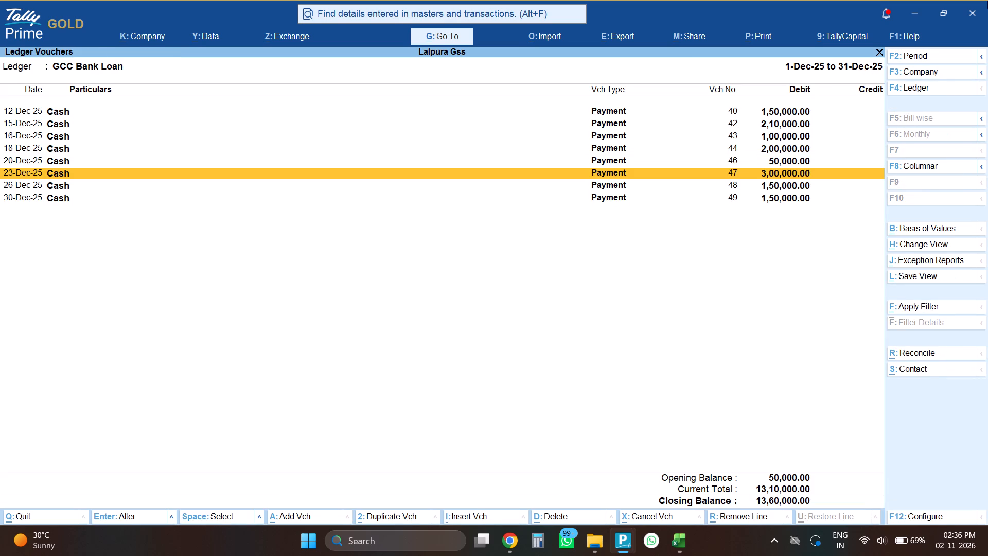
pyautogui.press('Escape')
pyautogui.press('Escape')
# Mark the GCC Loan Member and GCC Bank Loan lines to compare their balances, and clear the marks again.
pyautogui.press('Down')
pyautogui.press('Down')
pyautogui.press('Down')
pyautogui.press('Down')
pyautogui.press('Down')
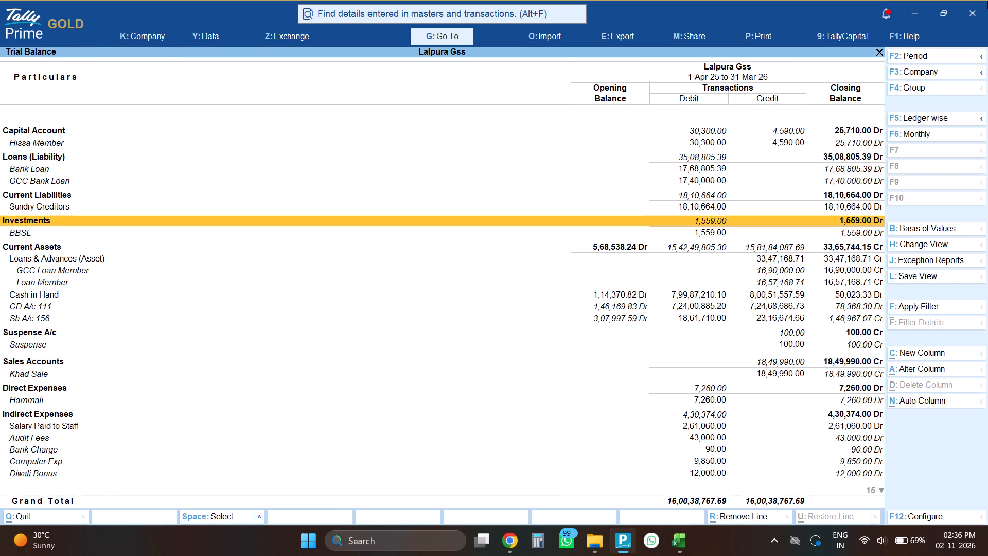
pyautogui.press('Down')
pyautogui.press('Down')
pyautogui.press('Down')
pyautogui.press('Down')
pyautogui.press('space')
pyautogui.press('Up')
pyautogui.press('Up')
pyautogui.press('Up')
pyautogui.press('Up')
pyautogui.press('Up')
pyautogui.press('Up')
pyautogui.press('Up')
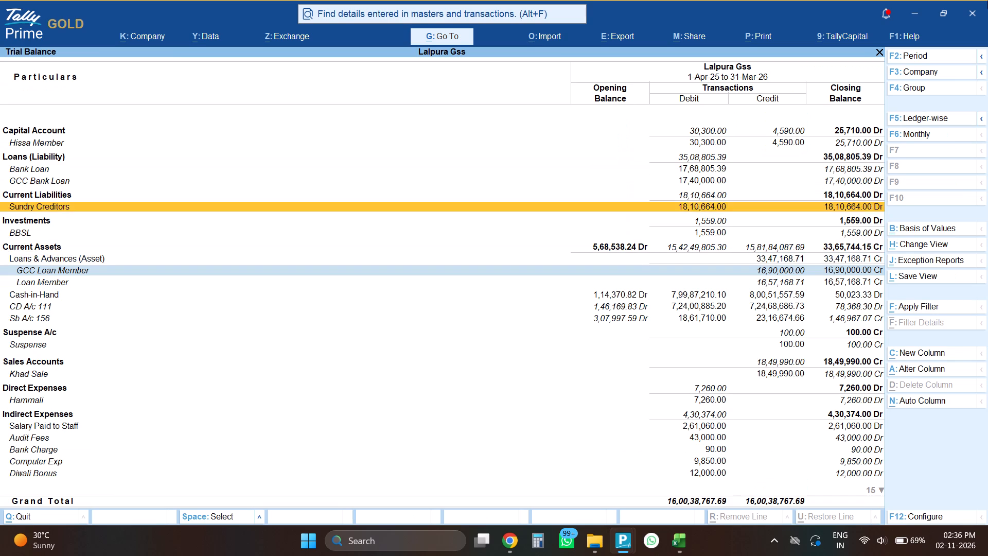
pyautogui.press('space')
pyautogui.press('Escape')
# Check the Bank Loan ledger's monthly summary and compare its Trial Balance line with Loan Member.
pyautogui.press('Up')
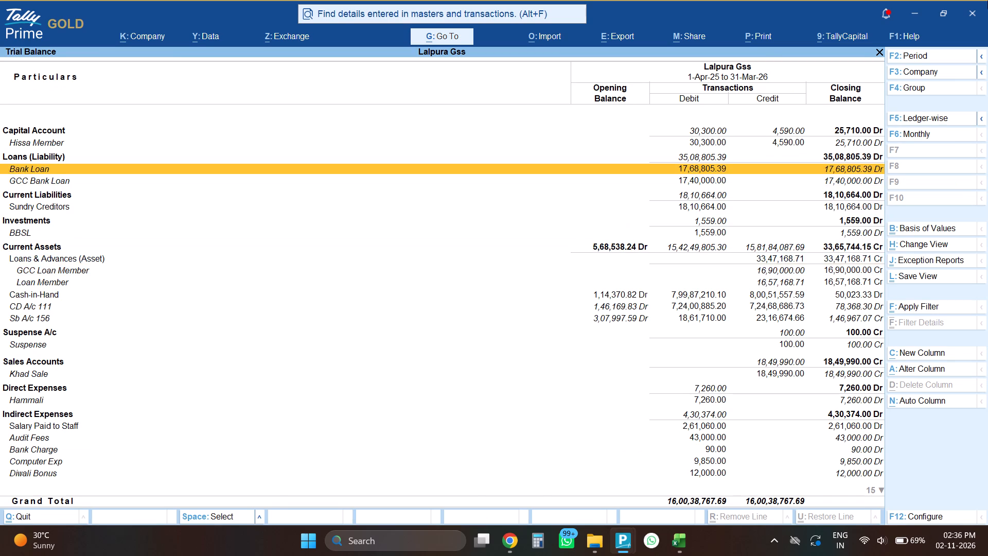
pyautogui.press('Return')
pyautogui.press('Escape')
pyautogui.press('Down')
pyautogui.press('Down')
pyautogui.press('Down')
pyautogui.press('Down')
pyautogui.press('Down')
pyautogui.press('Down')
pyautogui.press('Down')
pyautogui.press('Down')
pyautogui.press('Down')
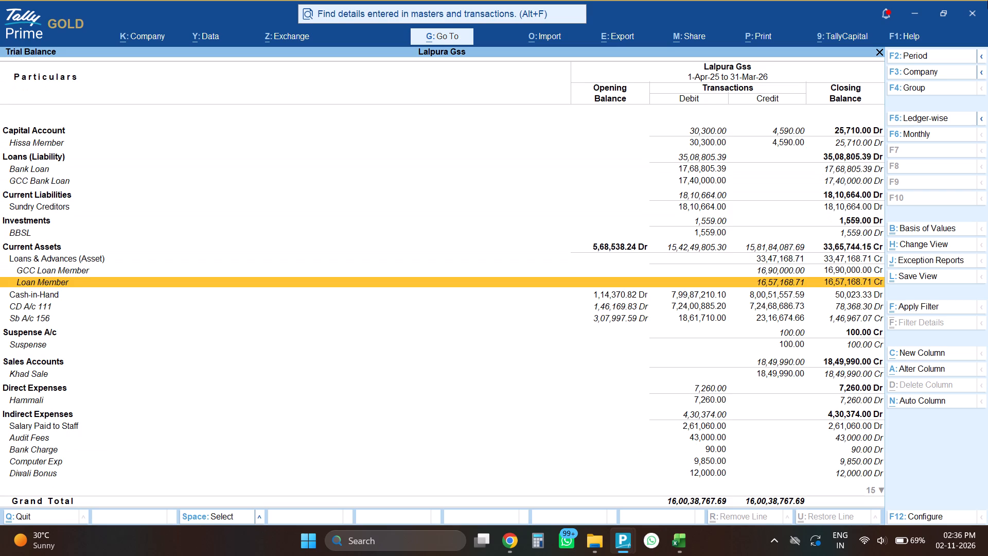
pyautogui.press('Up')
pyautogui.press('Up')
pyautogui.press('Up')
pyautogui.press('Up')
pyautogui.press('Up')
pyautogui.press('Up')
pyautogui.press('Up')
pyautogui.press('Up')
pyautogui.press('Up')
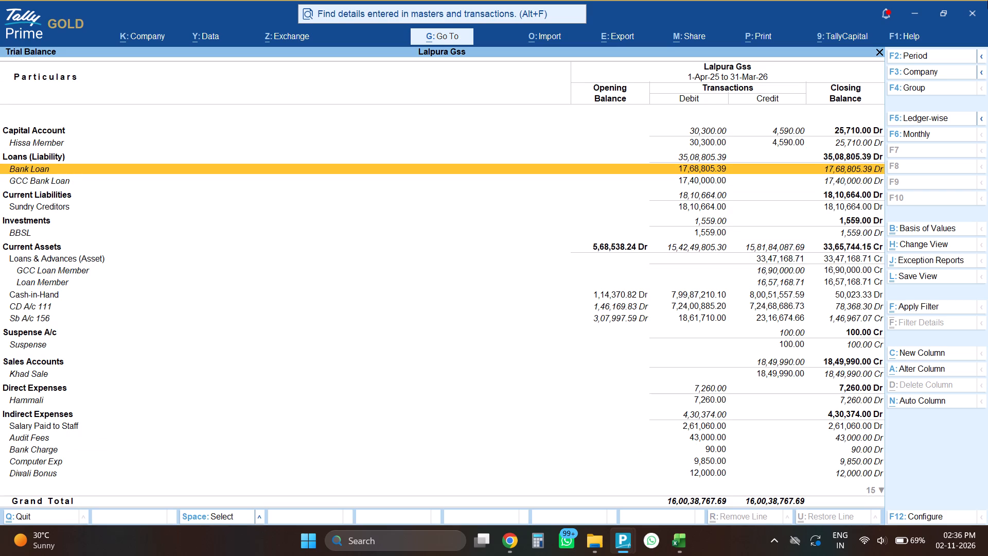
# Review GCC Bank Loan's monthly summary and its April vouchers, and return to the Trial Balance.
pyautogui.press('Down')
pyautogui.press('Return')
pyautogui.press('Up')
pyautogui.press('Up')
pyautogui.press('Up')
pyautogui.press('Up')
pyautogui.press('Up')
pyautogui.press('Up')
pyautogui.press('Up')
pyautogui.press('Up')
pyautogui.press('Up')
pyautogui.press('Up')
pyautogui.press('Up')
pyautogui.press('Up')
pyautogui.press('Up')
pyautogui.press('Up')
pyautogui.press('Up')
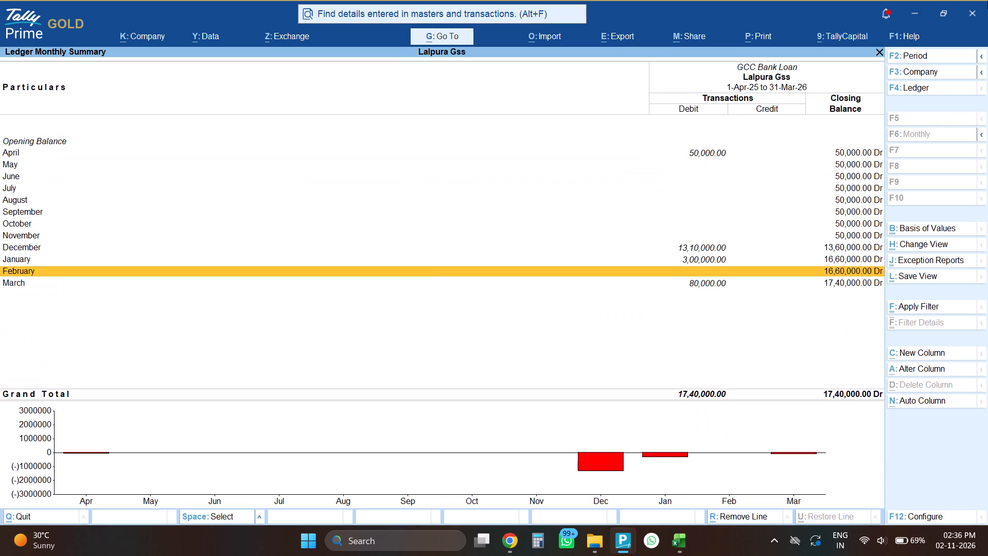
pyautogui.press('Return')
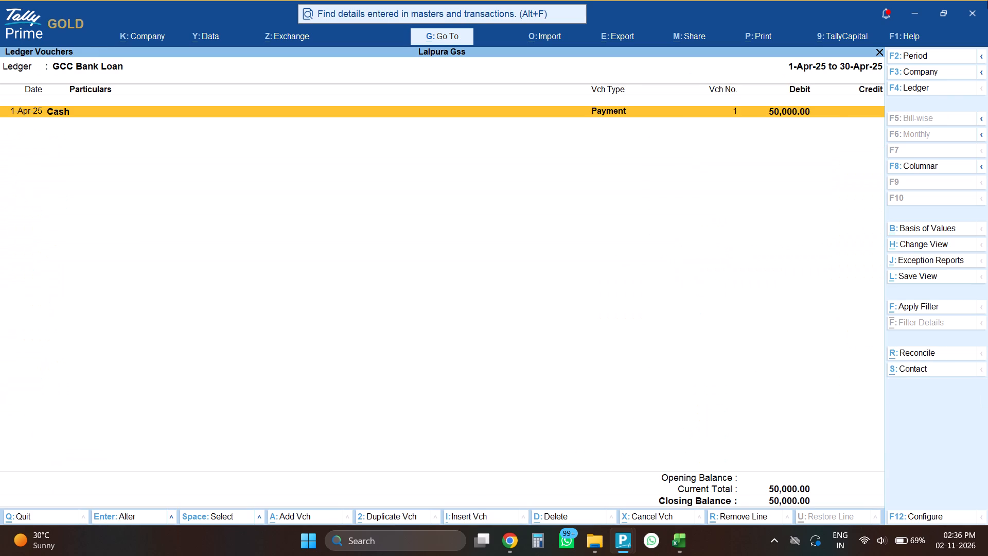
pyautogui.press('Escape')
pyautogui.press('Escape')
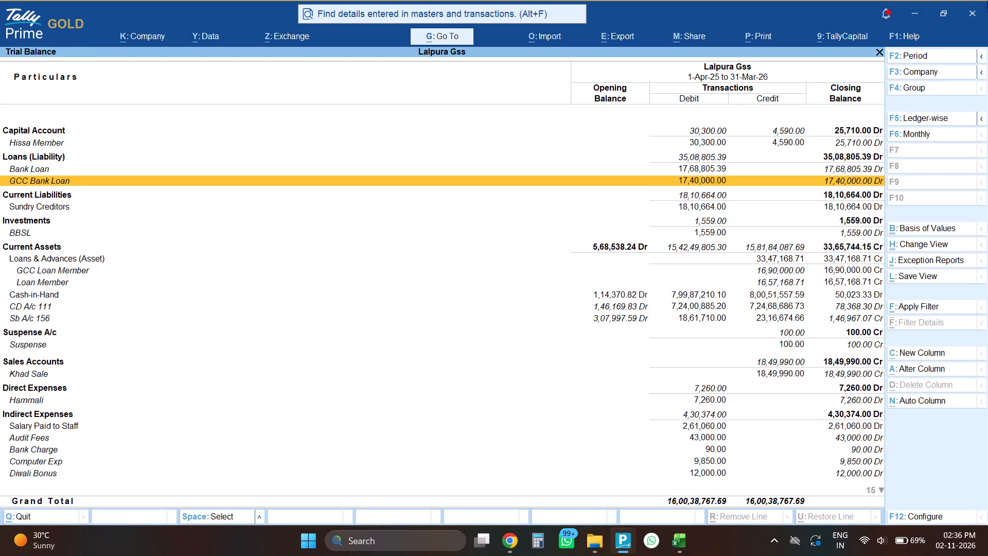
# Expand Sundry Creditors in the Trial Balance to examine the Bundi KVSS and IFFCO balances.
pyautogui.press('Down')
pyautogui.press('Down')
pyautogui.press('Down')
pyautogui.press('Down')
pyautogui.press('Down')
pyautogui.press('Up')
pyautogui.press('Up')
pyautogui.press('Up')
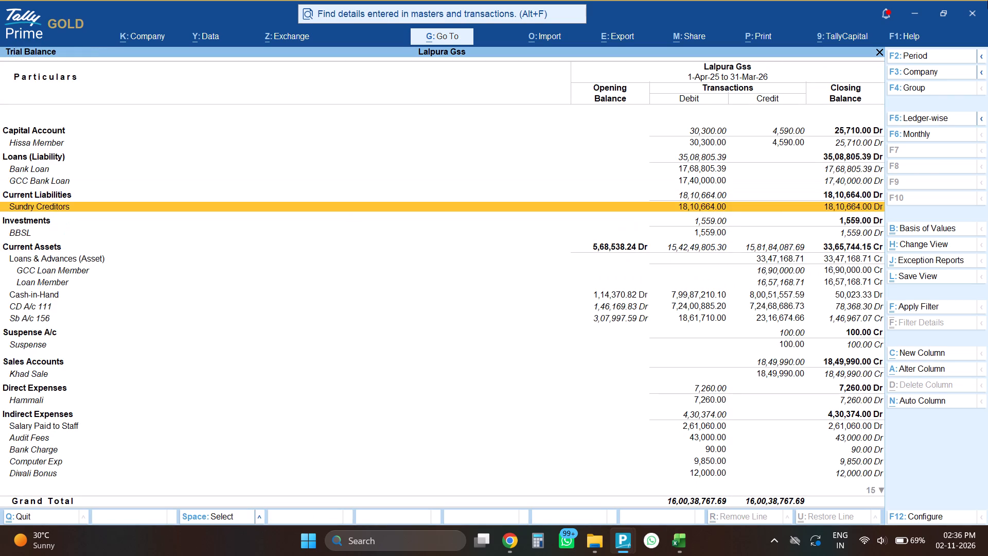
pyautogui.press('Up')
pyautogui.press('Up')
pyautogui.press('Up')
pyautogui.press('Down')
pyautogui.press('Down')
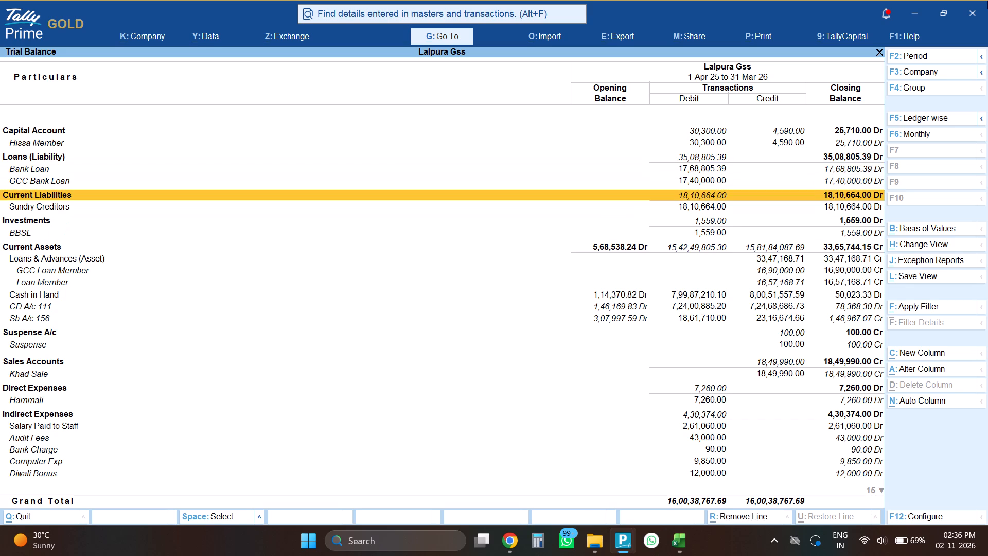
pyautogui.press('Down')
pyautogui.hotkey('shift', 'Return')
pyautogui.press('Down')
pyautogui.press('Down')
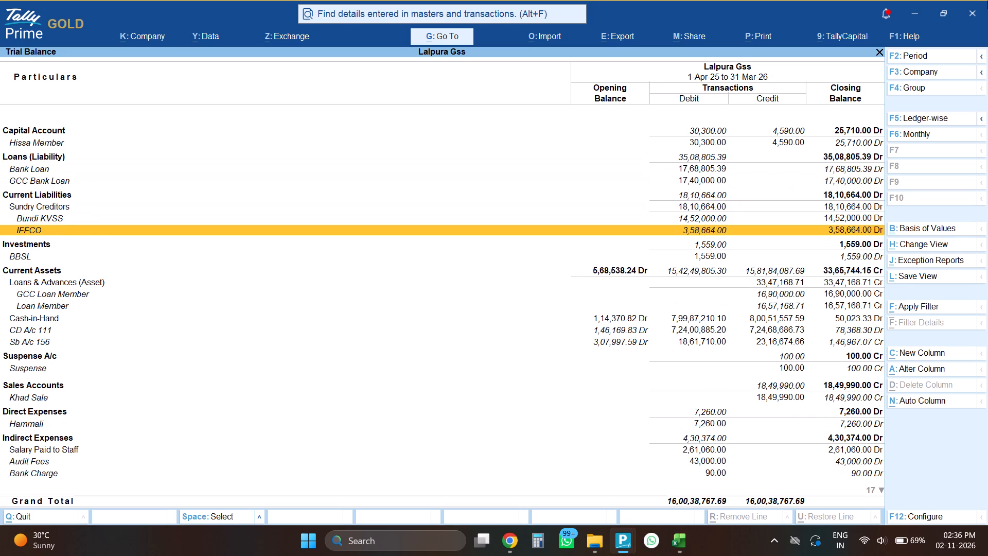
# Examine the Trial Balance lines from Investments down through Indirect Expenses, and go back up to Khad Sale.
pyautogui.press('Down')
pyautogui.press('Down')
pyautogui.press('Down')
pyautogui.press('Down')
pyautogui.press('Down')
pyautogui.press('Down')
pyautogui.press('Down')
pyautogui.press('Down')
pyautogui.press('Down')
pyautogui.press('Down')
pyautogui.press('Down')
pyautogui.press('Down')
pyautogui.press('Down')
pyautogui.press('Down')
pyautogui.press('Down')
pyautogui.press('Down')
pyautogui.press('Down')
pyautogui.press('Down')
pyautogui.press('Down')
pyautogui.press('Down')
pyautogui.press('Up')
pyautogui.press('Up')
pyautogui.press('Up')
pyautogui.press('Up')
pyautogui.press('Up')
pyautogui.press('Up')
pyautogui.press('Up')
pyautogui.press('Up')
pyautogui.press('Up')
pyautogui.press('Up')
pyautogui.press('Up')
pyautogui.press('Up')
pyautogui.press('Up')
pyautogui.press('Up')
pyautogui.press('Up')
pyautogui.press('Up')
pyautogui.press('Up')
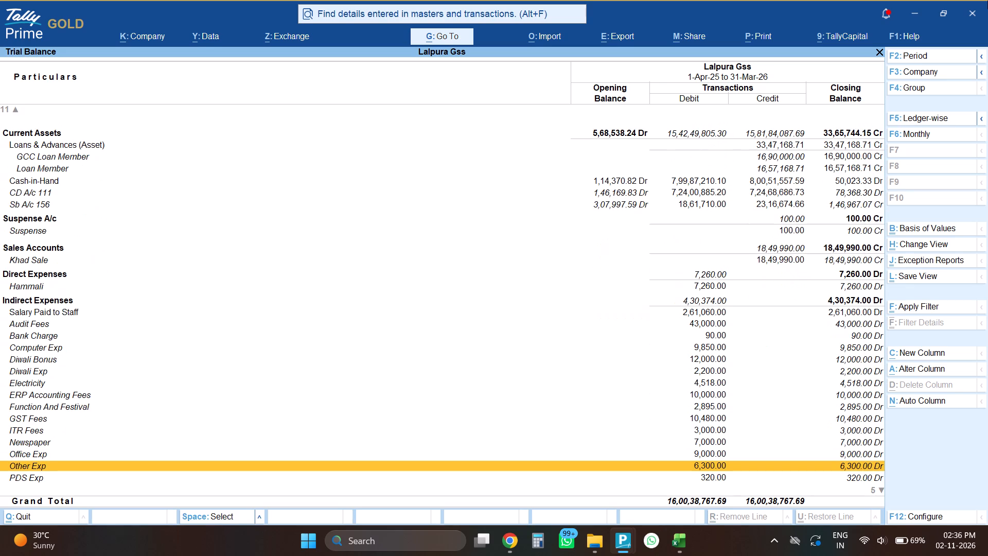
pyautogui.press('Up')
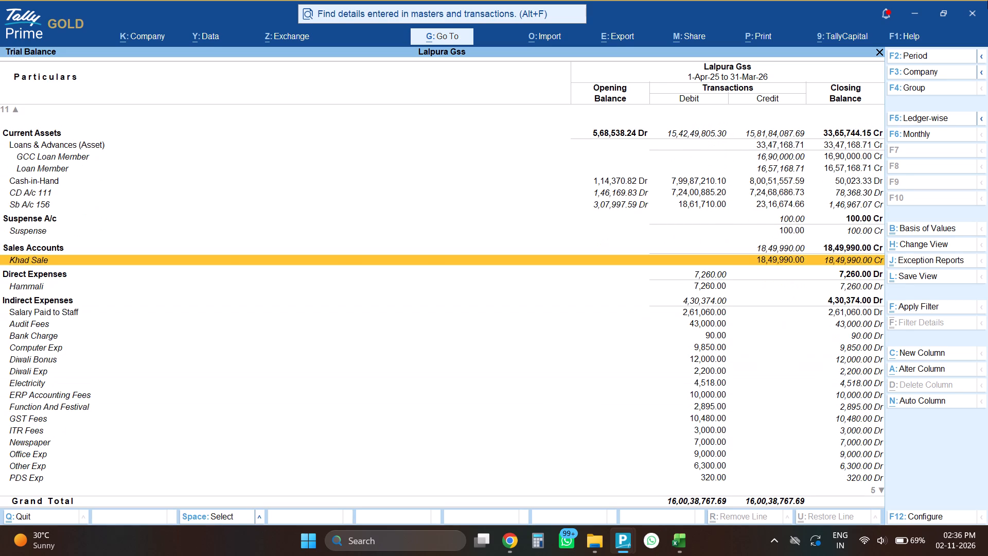
# Switch to the Cash Book LALPURA GSS 2025-2026 workbook in Excel and show its Transactions sheet.
pyautogui.hotkey('alt', 'Tab')
pyautogui.hotkey('alt', 'Tab')
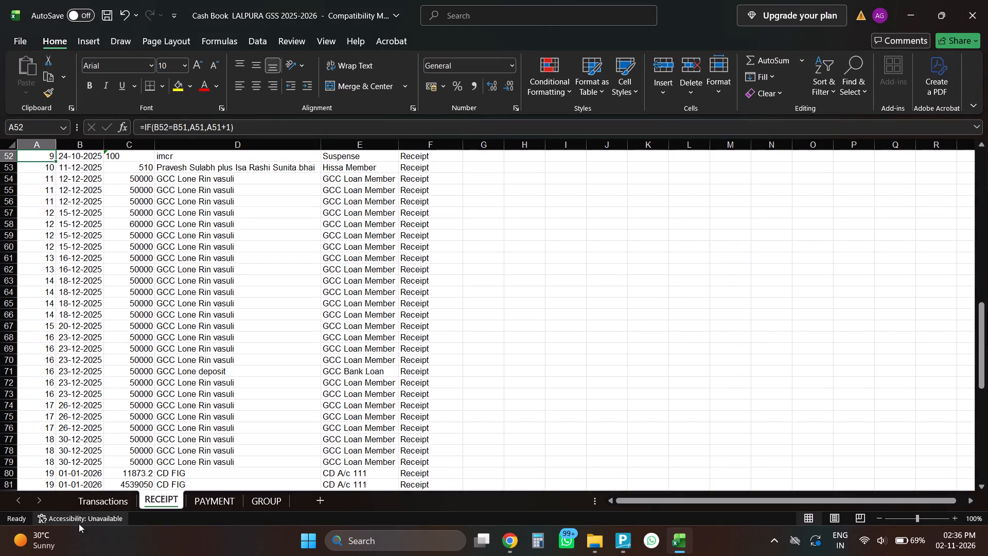
pyautogui.click(93, 498)
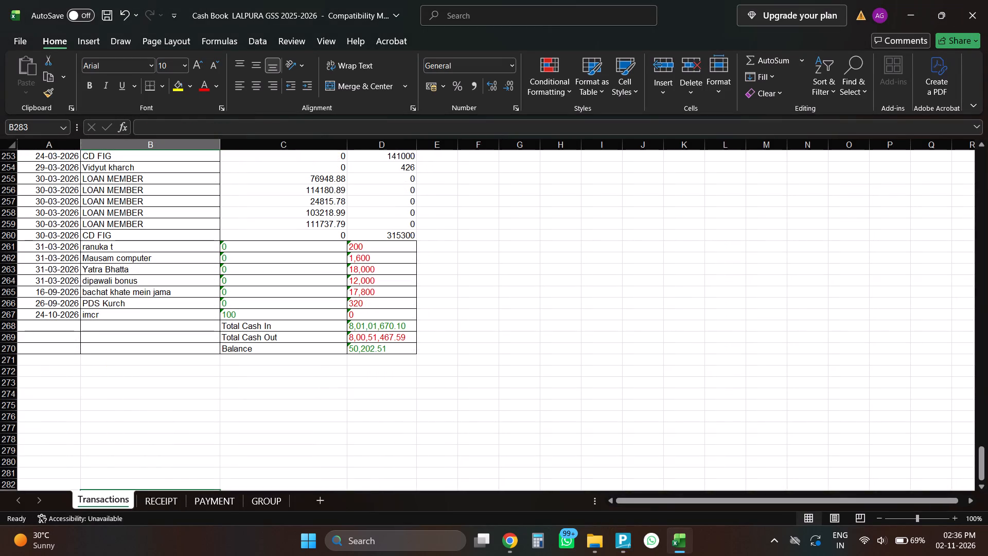
# Record a SALES line with the amount 36000 in cells H276 and I276.
pyautogui.click(543, 412)
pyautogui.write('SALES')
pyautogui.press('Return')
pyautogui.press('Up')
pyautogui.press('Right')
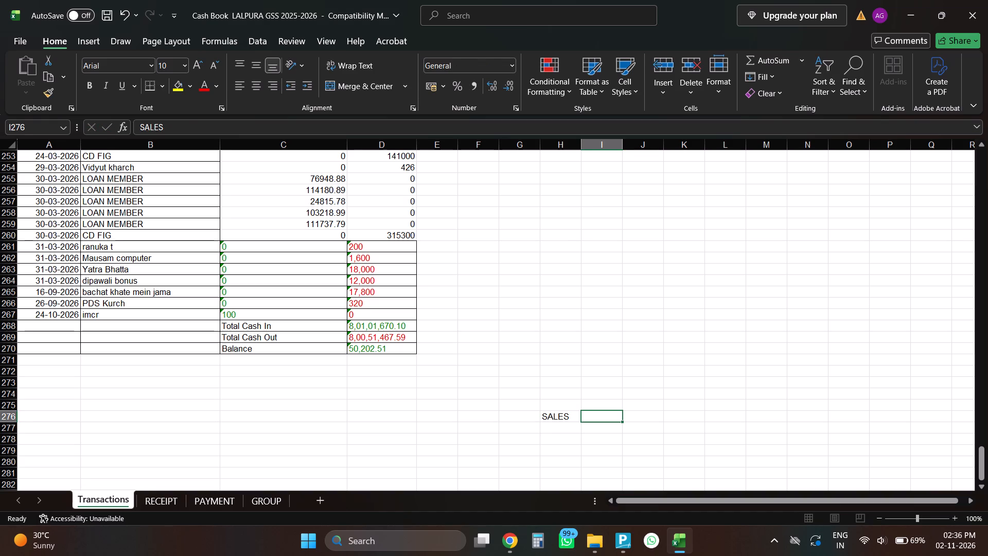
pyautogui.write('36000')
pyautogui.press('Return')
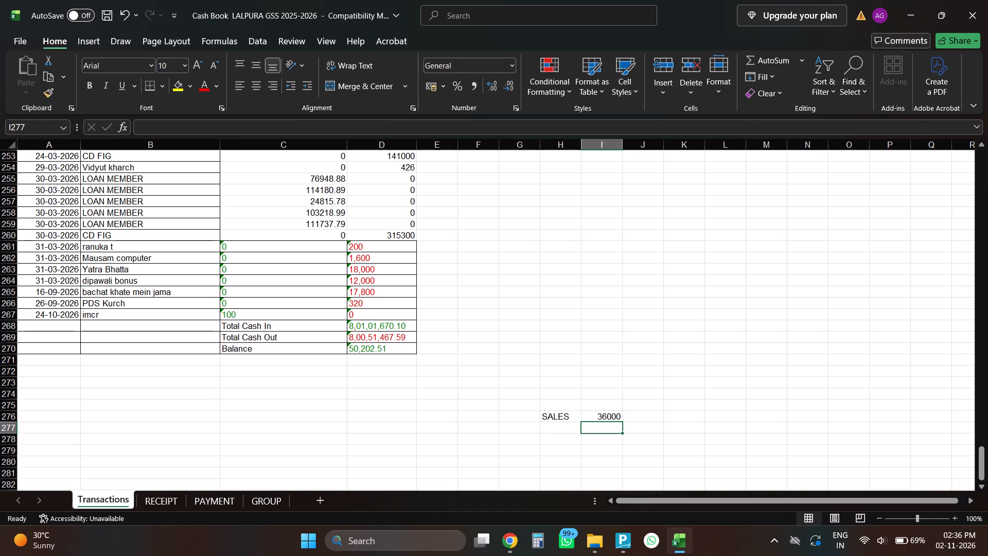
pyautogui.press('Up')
# Switch to TallyPrime and examine the Lalpura Gss Trial Balance from the Khad Sale line up to Cash-in-Hand.
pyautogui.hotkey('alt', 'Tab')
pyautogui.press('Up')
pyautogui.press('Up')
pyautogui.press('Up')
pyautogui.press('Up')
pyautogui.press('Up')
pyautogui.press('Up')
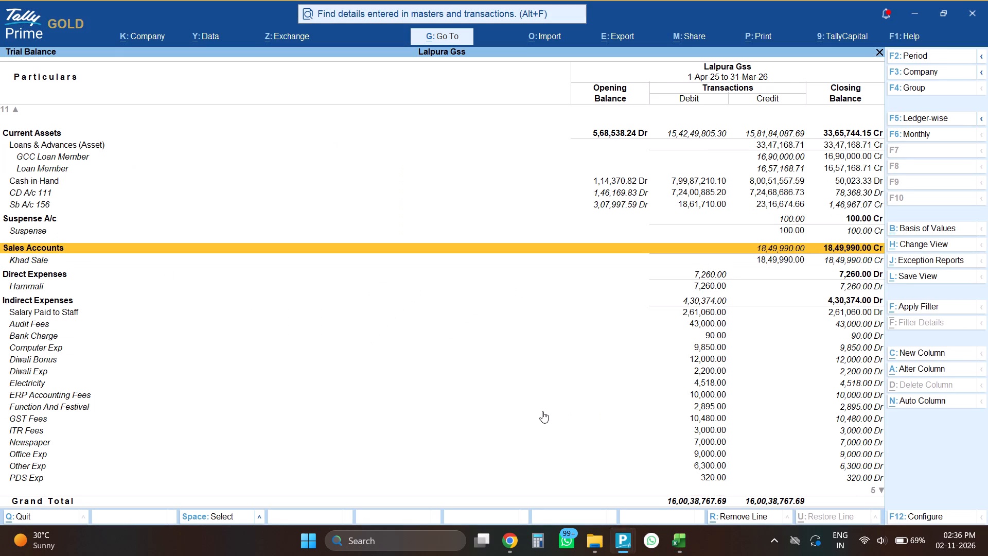
# Switch to the other Lalpura GSS company and examine its Trial Balance lines from Loan Member down through Indirect Expenses to Recharge.
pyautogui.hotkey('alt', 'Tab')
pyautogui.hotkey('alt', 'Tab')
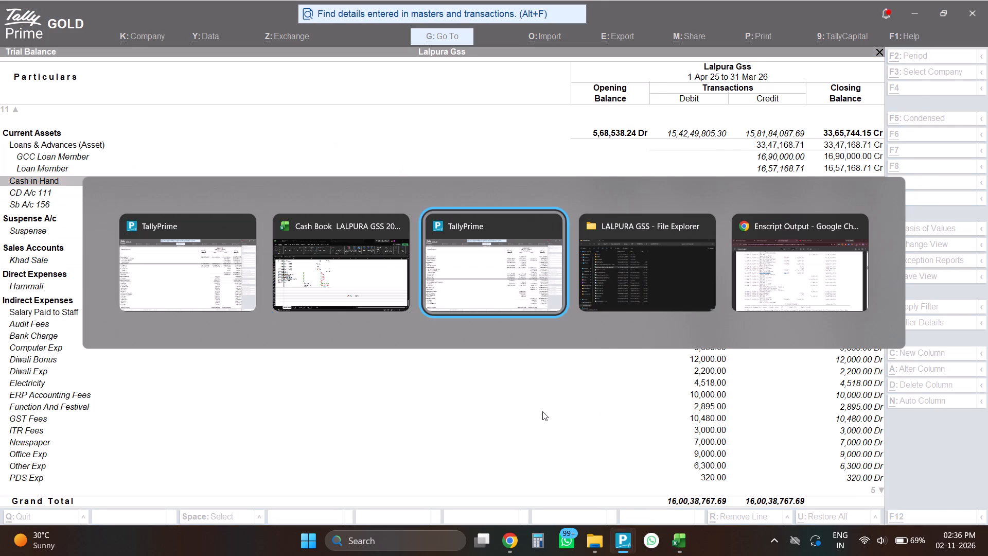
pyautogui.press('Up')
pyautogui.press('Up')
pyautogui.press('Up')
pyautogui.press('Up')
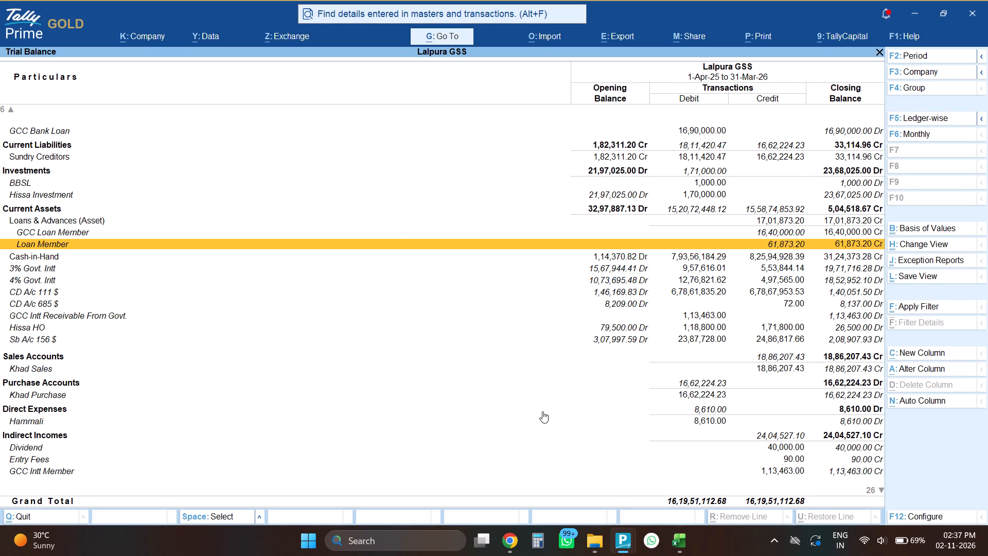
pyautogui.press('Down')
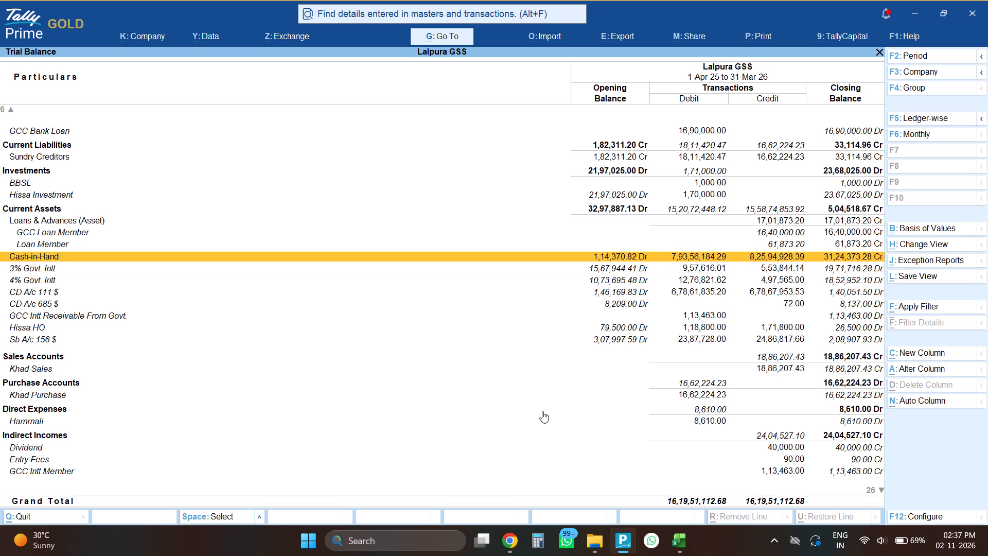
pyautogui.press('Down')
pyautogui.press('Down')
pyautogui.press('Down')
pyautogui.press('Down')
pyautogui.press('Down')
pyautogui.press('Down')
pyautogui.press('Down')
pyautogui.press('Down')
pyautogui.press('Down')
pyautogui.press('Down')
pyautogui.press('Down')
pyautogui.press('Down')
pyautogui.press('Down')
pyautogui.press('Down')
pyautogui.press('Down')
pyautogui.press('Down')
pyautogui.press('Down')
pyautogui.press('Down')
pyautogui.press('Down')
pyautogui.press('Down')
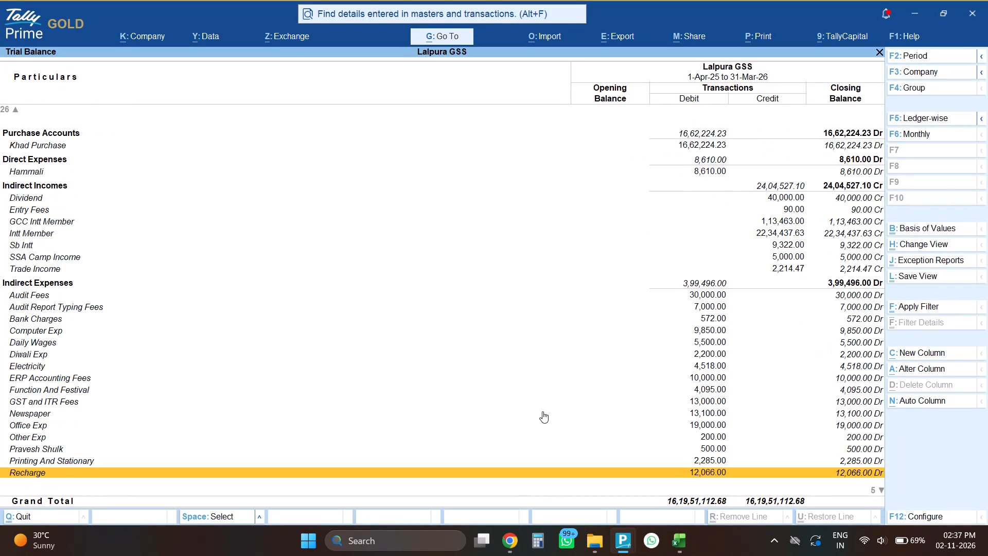
# Return to the cash book workbook in Excel and enter 225000 in cell K275.
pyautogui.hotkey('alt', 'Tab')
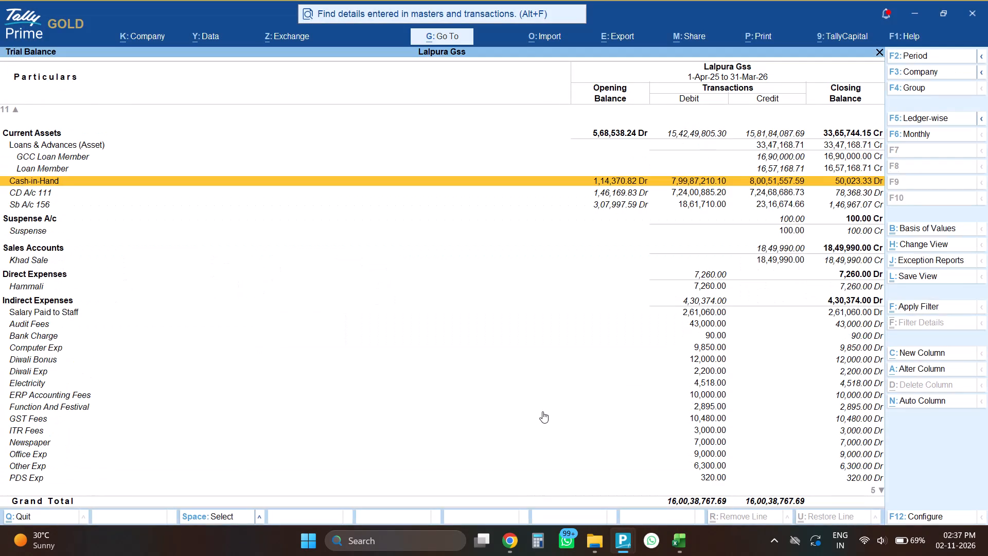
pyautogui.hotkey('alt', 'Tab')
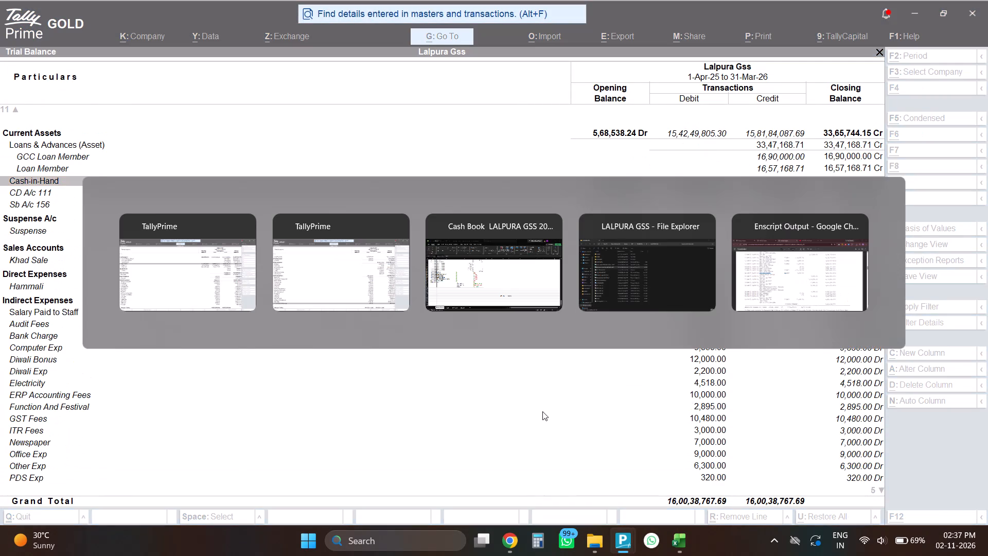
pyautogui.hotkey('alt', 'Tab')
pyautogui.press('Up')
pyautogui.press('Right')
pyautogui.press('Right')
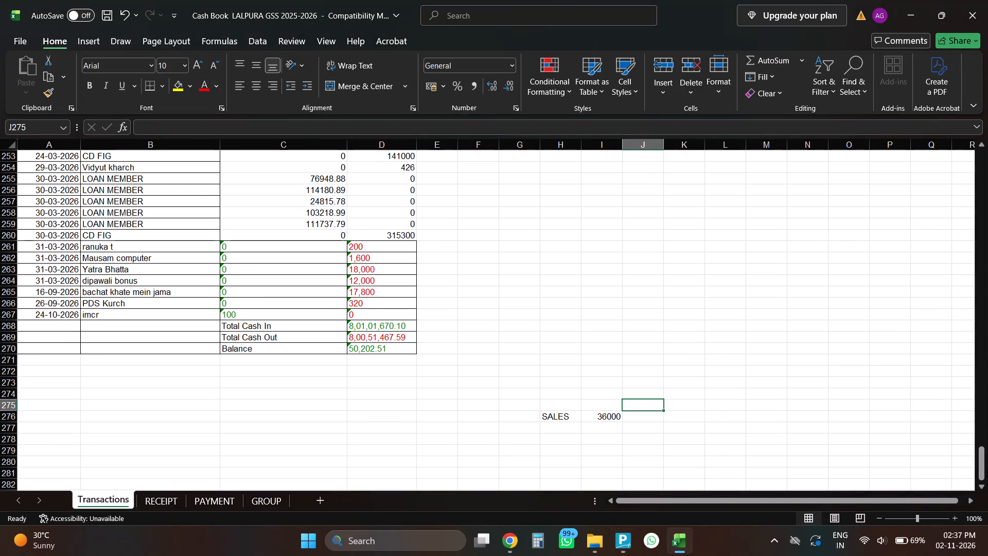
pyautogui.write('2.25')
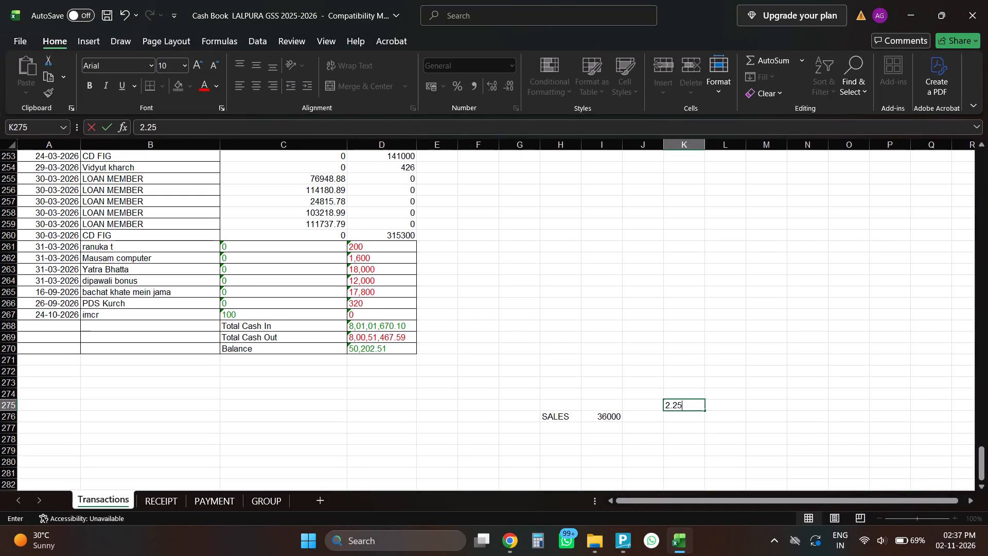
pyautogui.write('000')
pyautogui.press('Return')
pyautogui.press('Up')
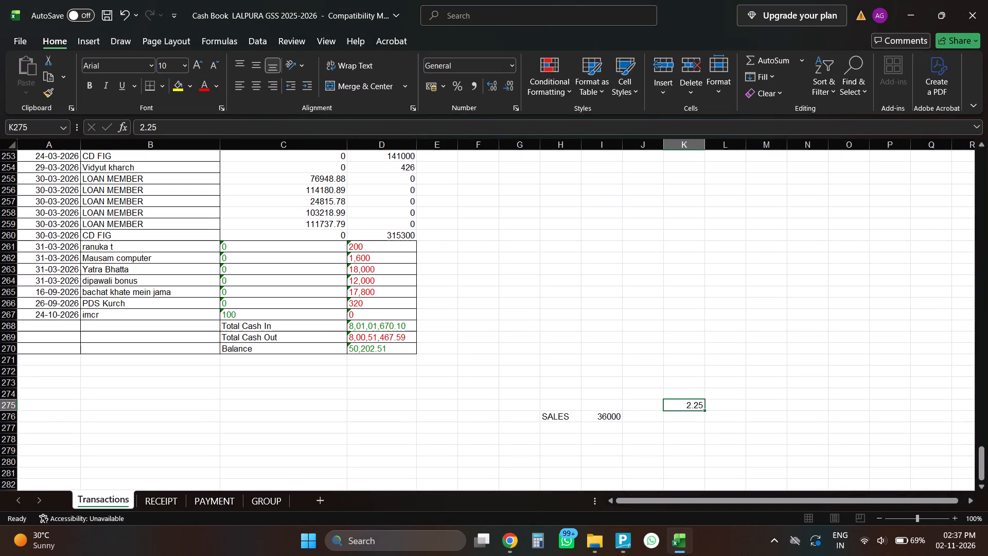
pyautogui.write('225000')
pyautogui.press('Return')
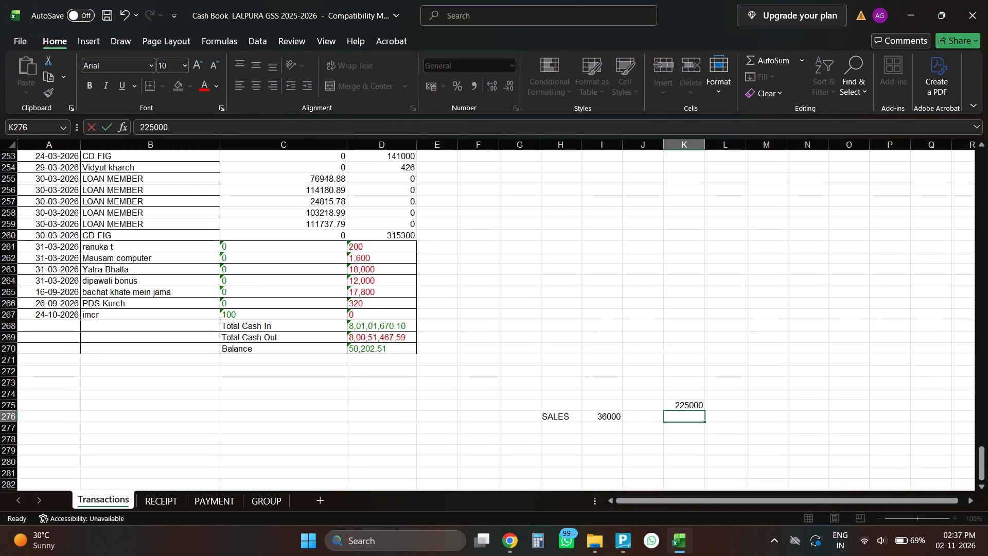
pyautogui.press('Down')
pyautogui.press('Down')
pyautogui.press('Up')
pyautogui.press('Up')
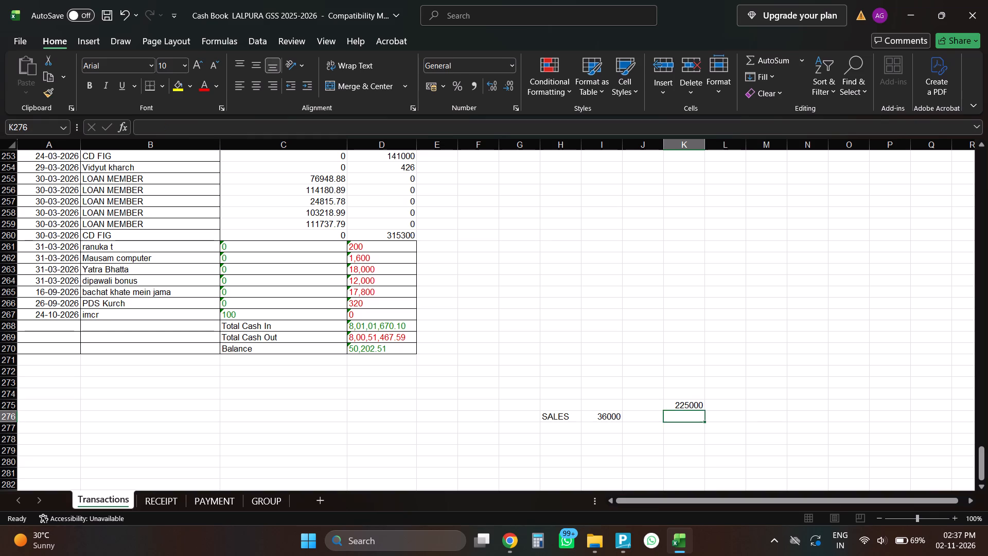
# Add an EXP line with the amount 30000 below the SALES line, in H277 and I277.
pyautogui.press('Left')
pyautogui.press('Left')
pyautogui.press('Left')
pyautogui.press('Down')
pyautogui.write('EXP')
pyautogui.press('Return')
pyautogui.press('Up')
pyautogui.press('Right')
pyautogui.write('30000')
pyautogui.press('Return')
# Add a GCC line with the amount 50000 below the EXP line, in H278 and I278.
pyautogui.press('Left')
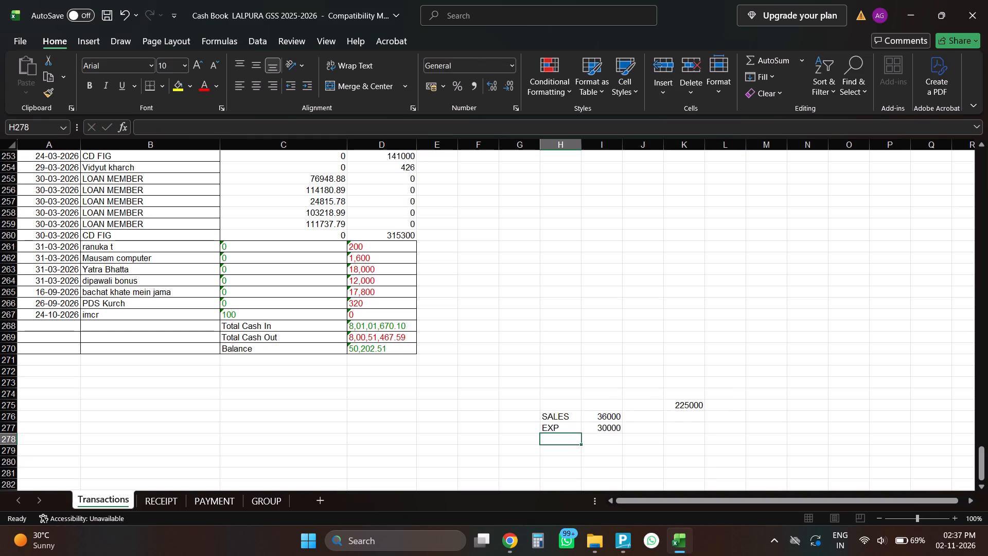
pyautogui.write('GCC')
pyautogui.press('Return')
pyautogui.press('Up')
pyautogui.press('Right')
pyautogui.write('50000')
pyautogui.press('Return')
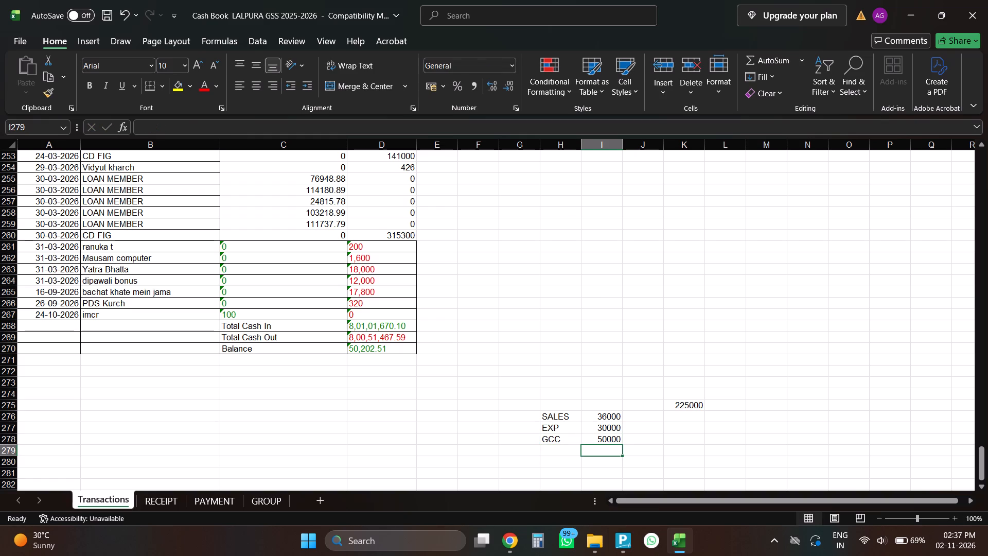
# Add the label CASH LOAN MEMBER below GCC, in cell H279.
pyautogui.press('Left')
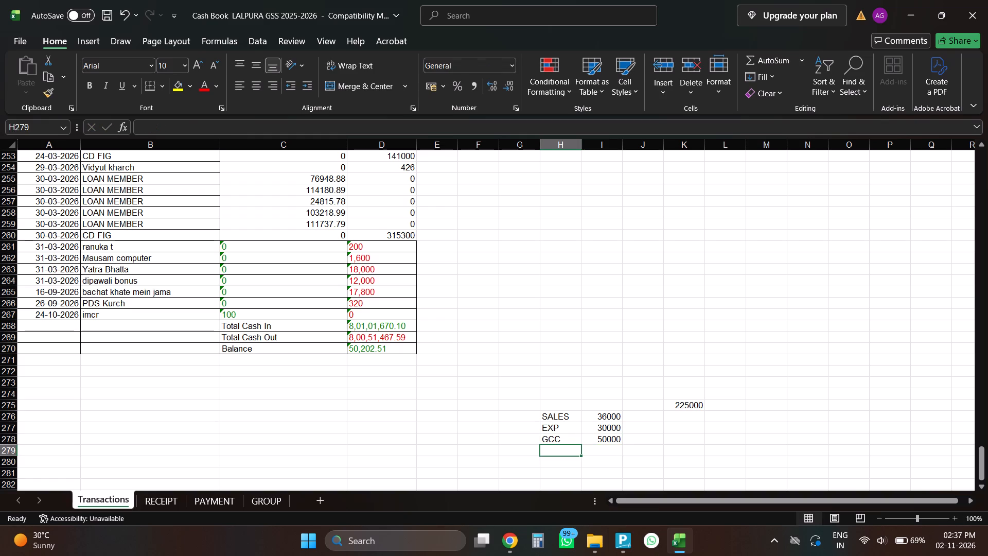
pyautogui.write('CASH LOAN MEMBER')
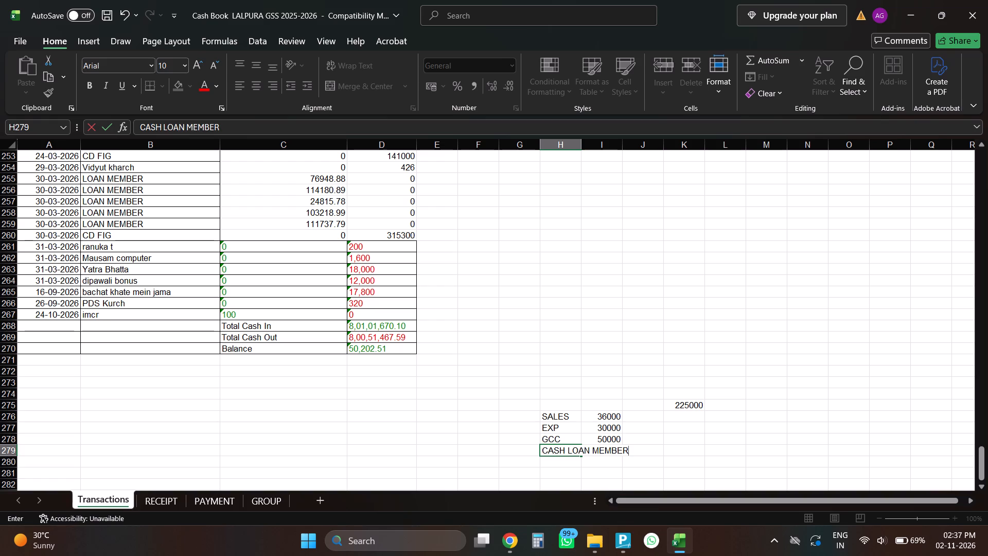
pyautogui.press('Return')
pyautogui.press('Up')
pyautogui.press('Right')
# Switch to the Lalpura Gss Trial Balance in TallyPrime and compare the Loan Member credit with the Bank Loan debit.
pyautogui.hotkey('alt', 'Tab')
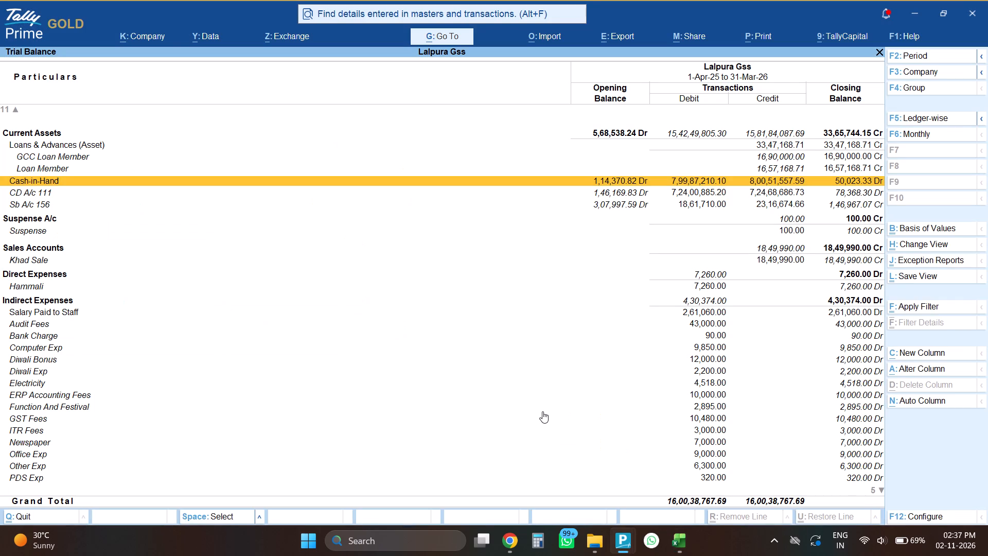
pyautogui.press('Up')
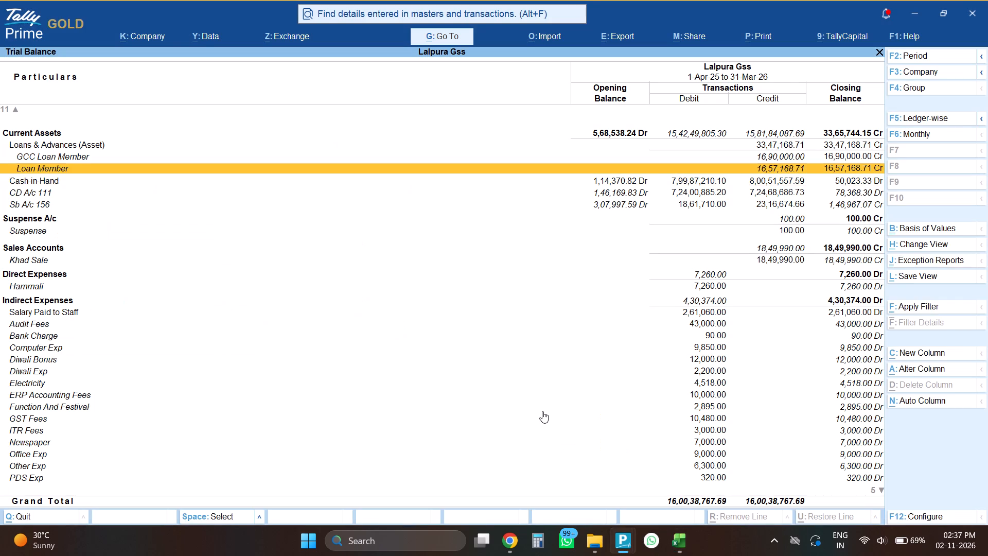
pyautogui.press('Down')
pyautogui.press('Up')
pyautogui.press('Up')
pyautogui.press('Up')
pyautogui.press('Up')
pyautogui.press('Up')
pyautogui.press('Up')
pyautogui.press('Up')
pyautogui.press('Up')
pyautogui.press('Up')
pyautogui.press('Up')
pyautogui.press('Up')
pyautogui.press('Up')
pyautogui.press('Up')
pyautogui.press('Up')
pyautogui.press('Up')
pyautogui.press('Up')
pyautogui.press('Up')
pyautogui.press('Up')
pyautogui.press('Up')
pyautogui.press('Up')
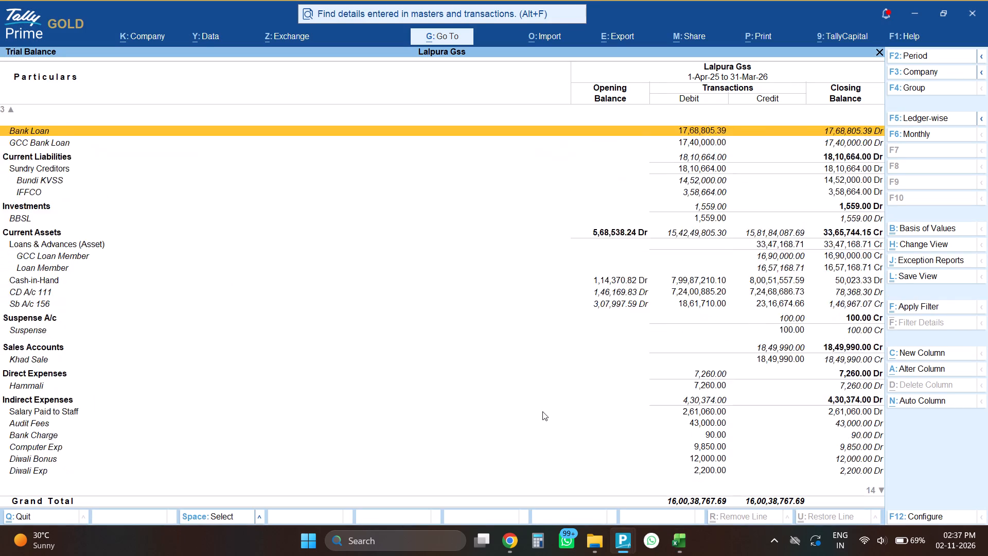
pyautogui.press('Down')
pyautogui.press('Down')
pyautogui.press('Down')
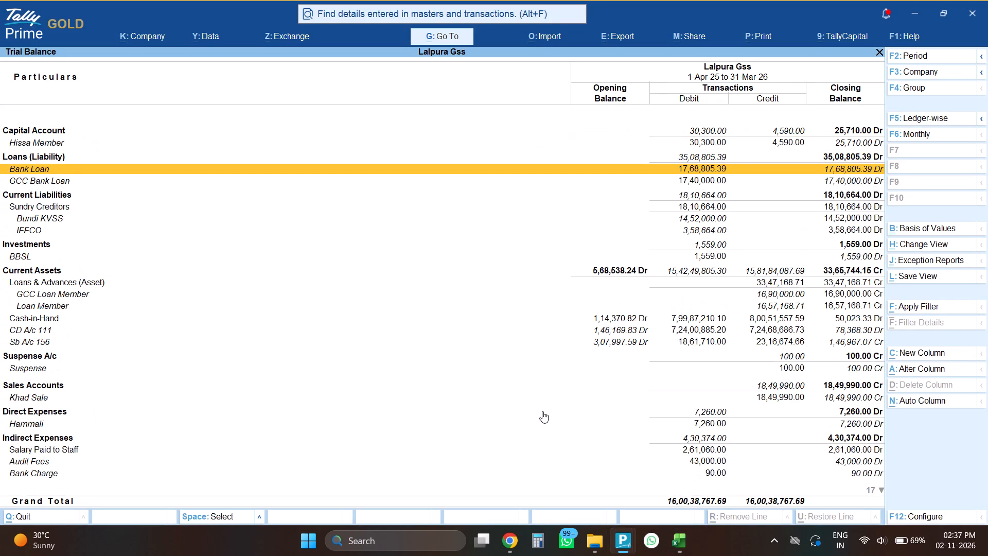
# Return to the Excel workbook and enter 111000 in I279 as the CASH LOAN MEMBER amount.
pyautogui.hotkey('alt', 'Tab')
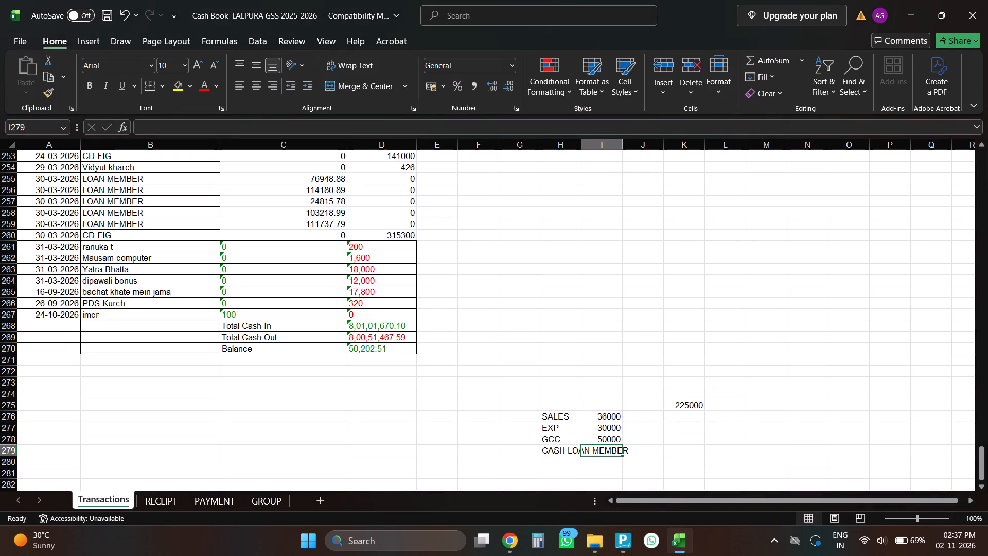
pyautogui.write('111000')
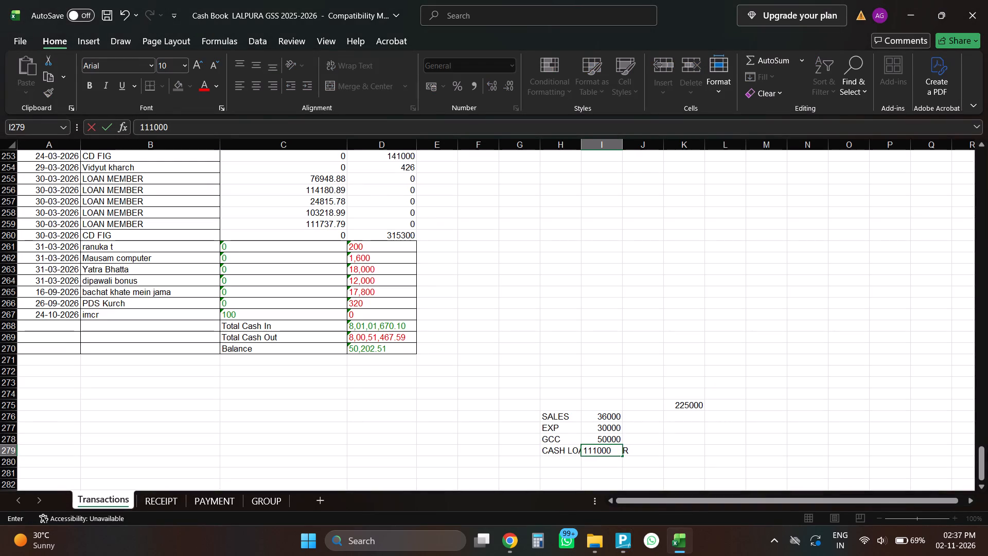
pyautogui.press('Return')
# Check the sum of the four amounts in I276:I279 for comparison with the figure in K275.
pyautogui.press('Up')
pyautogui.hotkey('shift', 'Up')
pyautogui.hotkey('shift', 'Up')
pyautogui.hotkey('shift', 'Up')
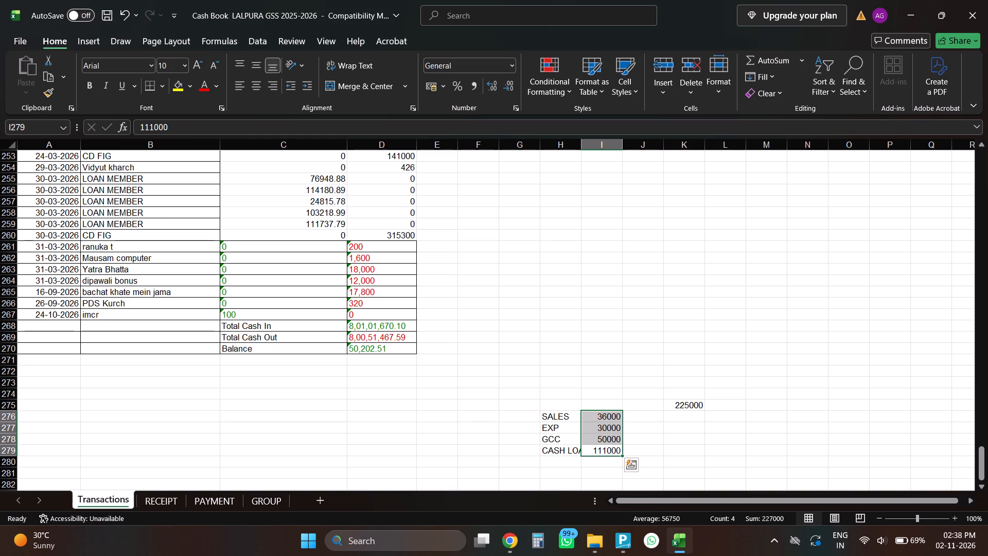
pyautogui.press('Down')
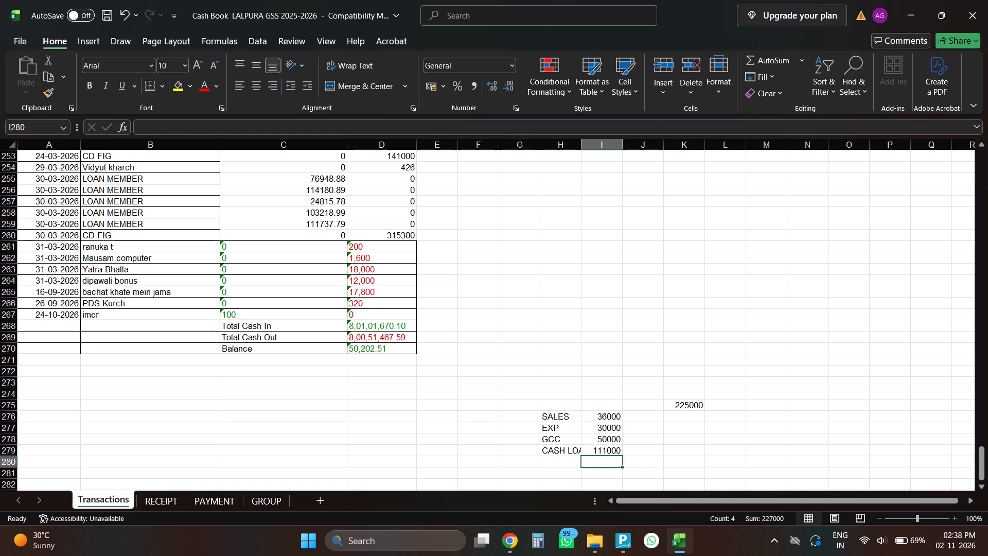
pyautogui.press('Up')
# Switch to TallyPrime and examine the top of the Lalpura Gss Trial Balance, from Bank Loan up to Hissa Member.
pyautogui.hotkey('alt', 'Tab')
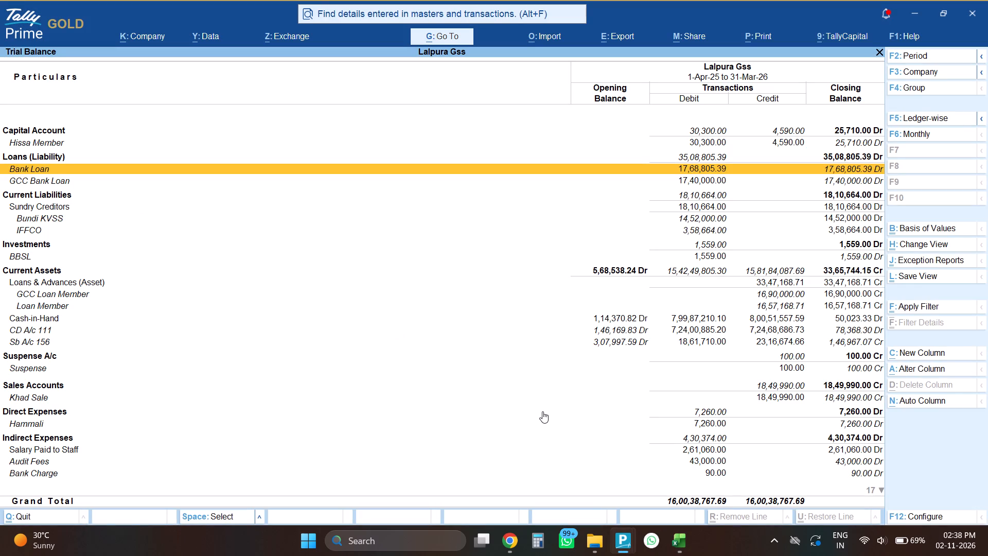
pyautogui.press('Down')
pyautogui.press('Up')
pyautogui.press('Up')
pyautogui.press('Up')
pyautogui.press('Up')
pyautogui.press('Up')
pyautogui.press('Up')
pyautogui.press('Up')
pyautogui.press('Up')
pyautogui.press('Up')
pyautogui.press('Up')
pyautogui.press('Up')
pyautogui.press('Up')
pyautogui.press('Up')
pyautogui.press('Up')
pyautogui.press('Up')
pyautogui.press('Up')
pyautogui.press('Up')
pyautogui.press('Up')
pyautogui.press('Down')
# Switch past the Excel cash book to the Lalpura GSS Trial Balance in TallyPrime and examine its Indirect Expenses ledgers.
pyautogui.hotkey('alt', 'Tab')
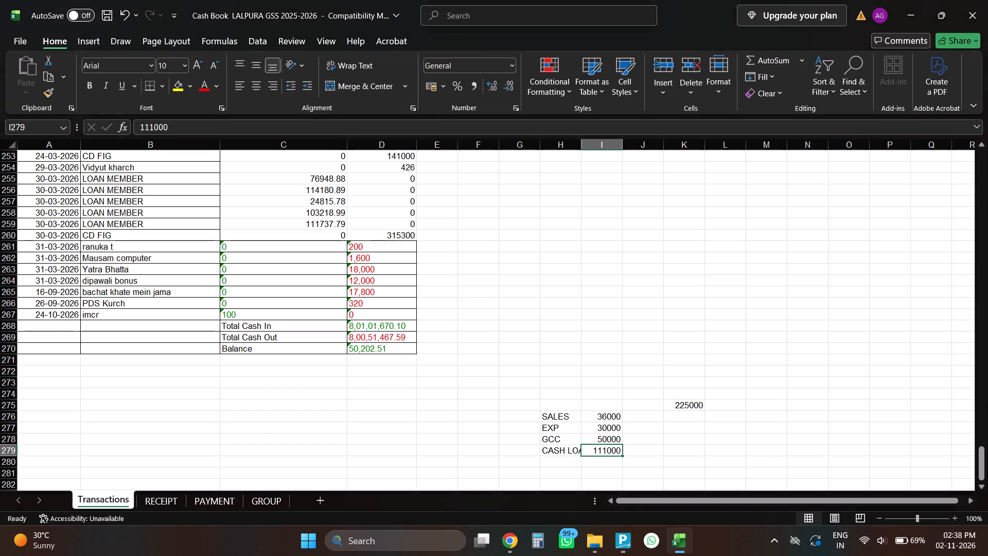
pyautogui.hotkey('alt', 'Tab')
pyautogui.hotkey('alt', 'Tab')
pyautogui.hotkey('alt', 'Tab')
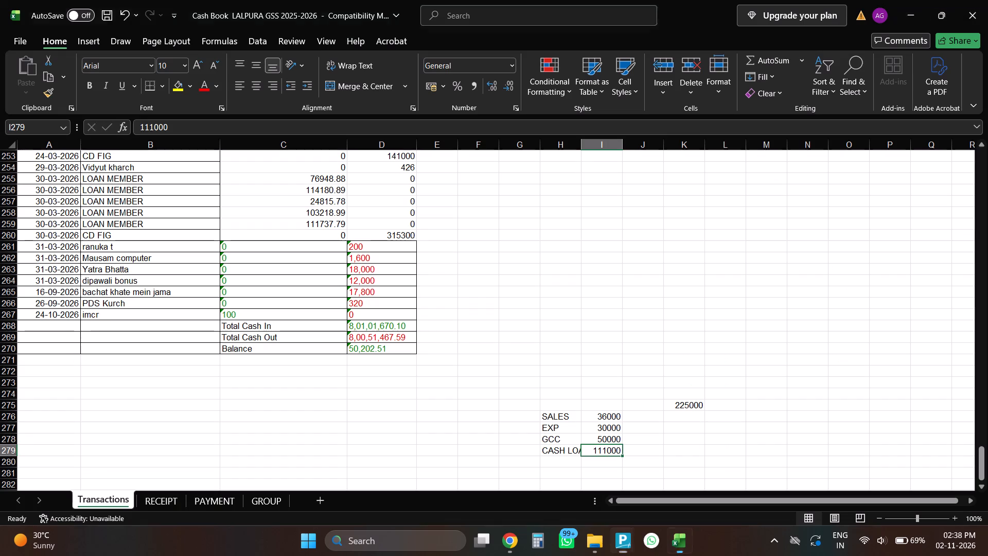
pyautogui.hotkey('alt', 'Tab')
pyautogui.hotkey('alt', 'Tab')
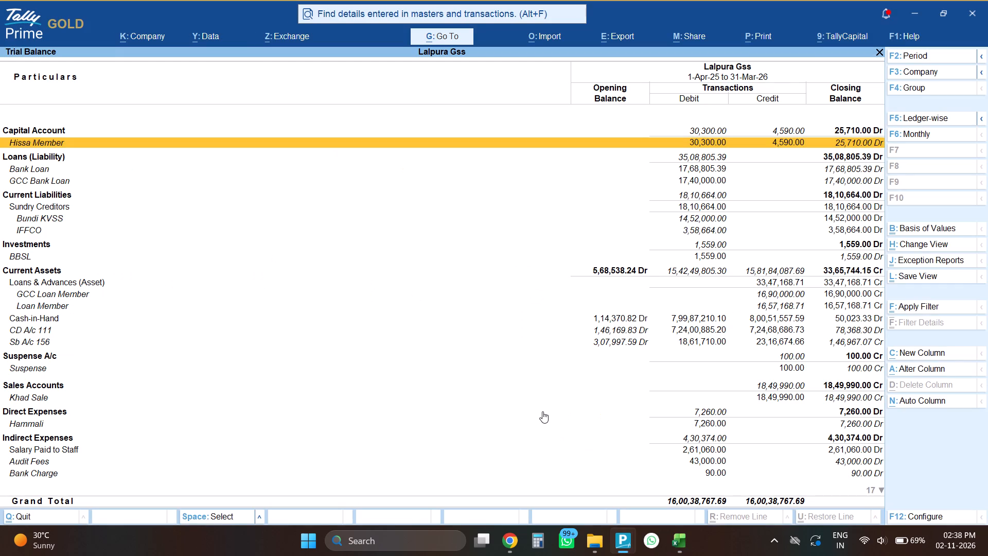
pyautogui.hotkey('alt', 'Tab')
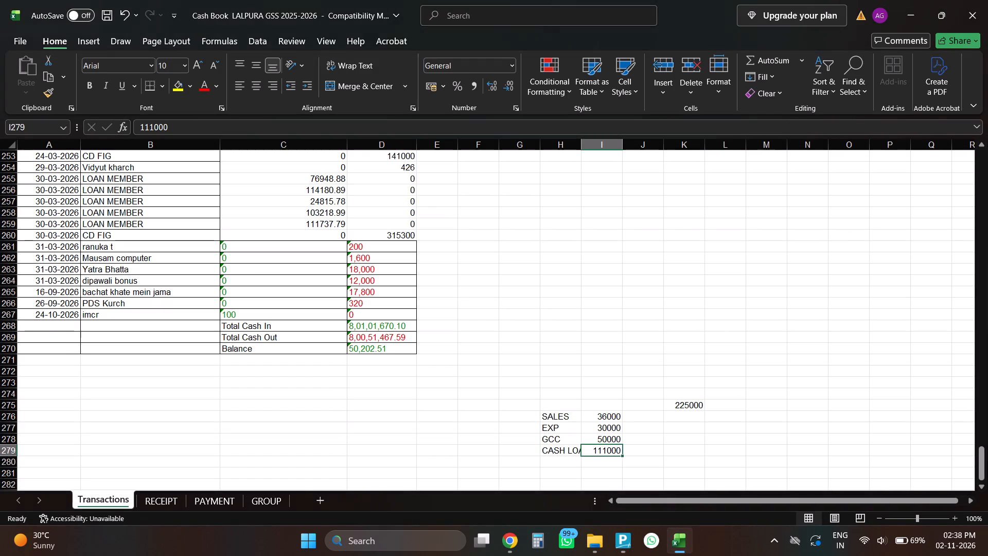
pyautogui.hotkey('alt', 'Tab')
pyautogui.hotkey('alt', 'Tab')
pyautogui.press('Up')
pyautogui.press('Up')
pyautogui.press('Up')
pyautogui.press('Up')
pyautogui.press('Up')
pyautogui.press('Up')
pyautogui.press('Up')
pyautogui.press('Up')
pyautogui.press('Up')
pyautogui.press('Up')
pyautogui.press('Up')
pyautogui.press('Up')
pyautogui.press('Up')
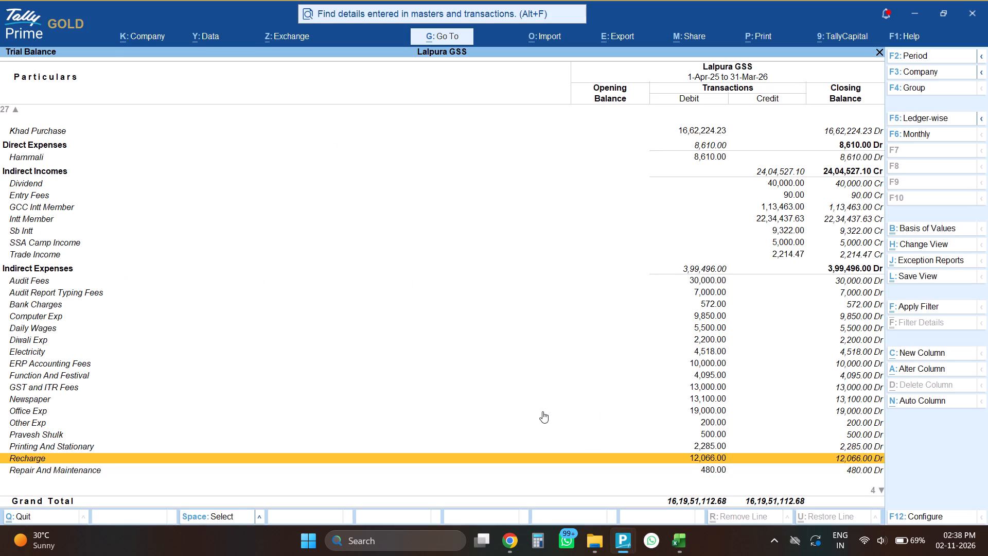
pyautogui.press('Up')
pyautogui.press('Up')
pyautogui.press('Up')
pyautogui.press('Up')
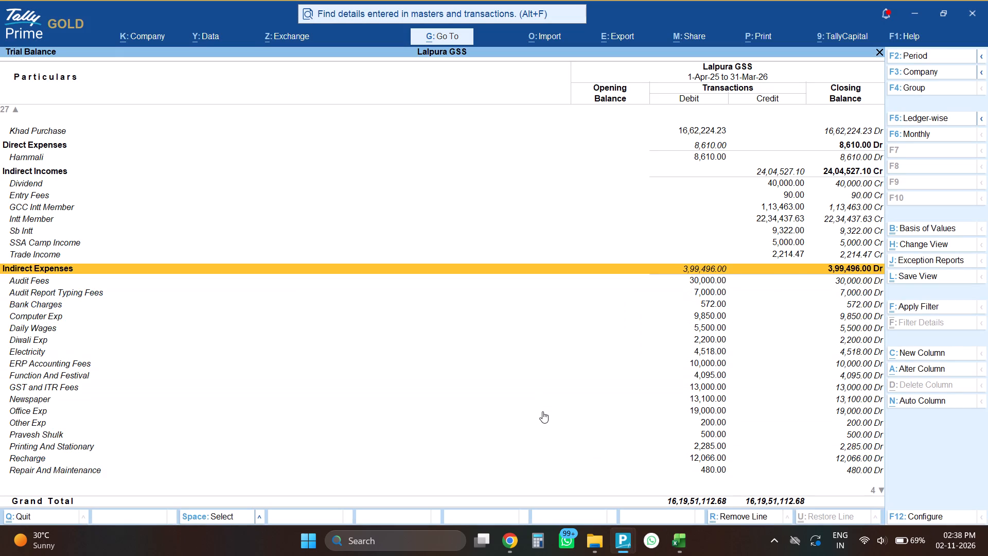
# Examine the Current Assets ledgers in the Lalpura GSS Trial Balance, from the member loans to GCC Intt Receivable From Govt.
pyautogui.press('Up')
pyautogui.press('Up')
pyautogui.press('Up')
pyautogui.press('Up')
pyautogui.press('Up')
pyautogui.press('Up')
pyautogui.press('Up')
pyautogui.press('Up')
pyautogui.press('Up')
pyautogui.press('Up')
pyautogui.press('Up')
pyautogui.press('Up')
pyautogui.press('Up')
pyautogui.press('Up')
pyautogui.press('Up')
pyautogui.press('Up')
pyautogui.press('Up')
pyautogui.press('Up')
pyautogui.press('Up')
pyautogui.press('Up')
pyautogui.press('Down')
pyautogui.press('Down')
pyautogui.press('Down')
pyautogui.press('Down')
pyautogui.press('Down')
pyautogui.press('Down')
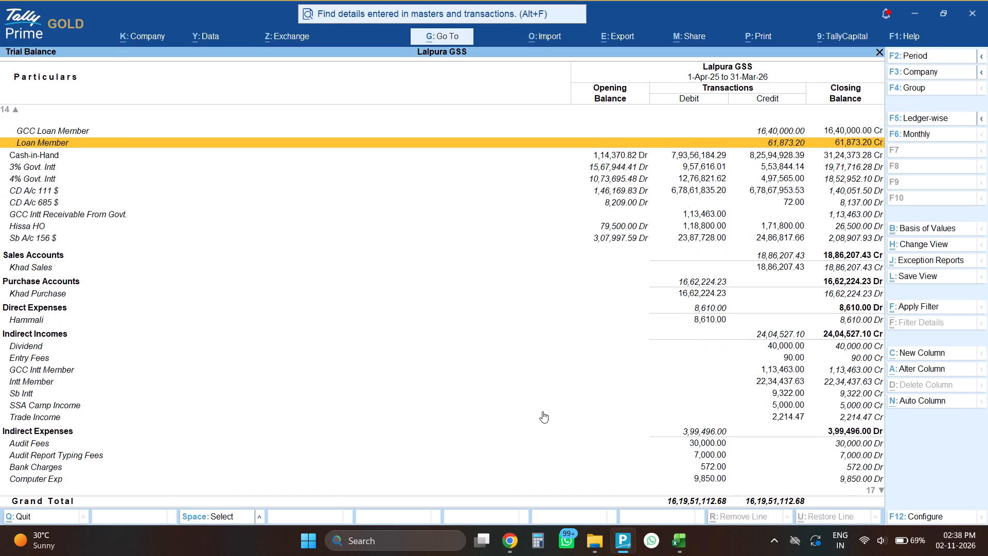
pyautogui.press('Down')
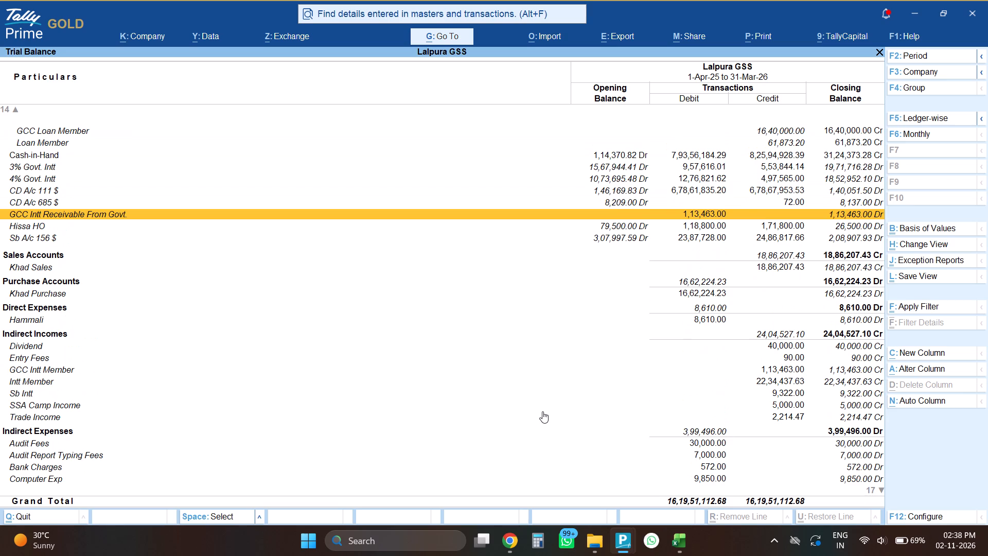
# Switch back to the Lalpura Gss Trial Balance and examine the ledgers from Hissa Member down to GCC Loan Member.
pyautogui.hotkey('alt', 'Tab')
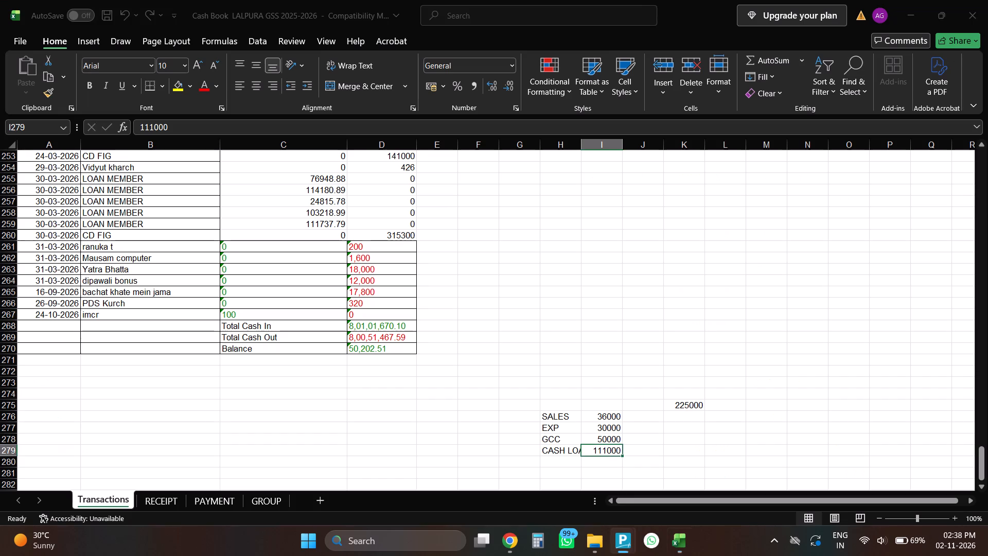
pyautogui.hotkey('alt', 'Tab')
pyautogui.hotkey('alt', 'Tab')
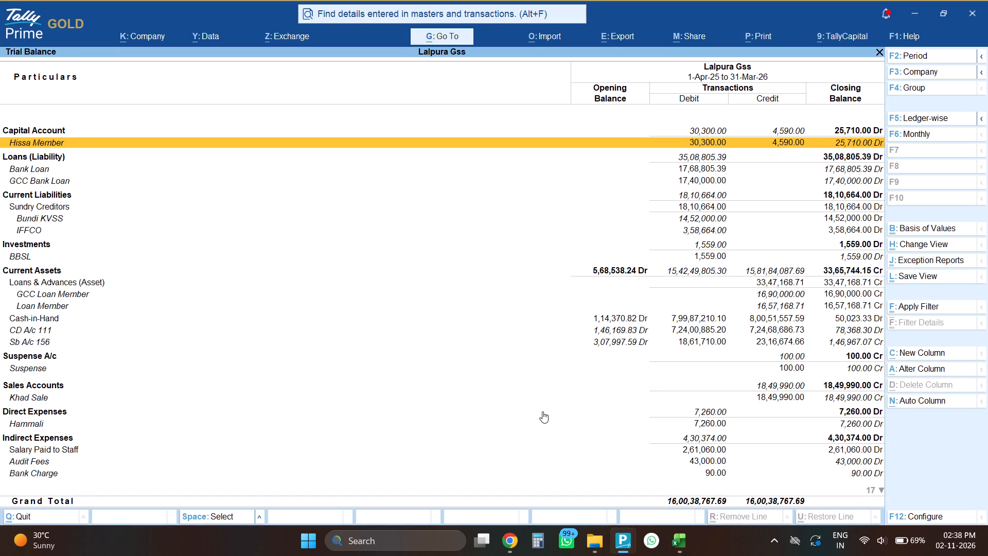
pyautogui.press('Down')
pyautogui.press('Down')
pyautogui.press('Down')
pyautogui.press('Up')
pyautogui.press('Down')
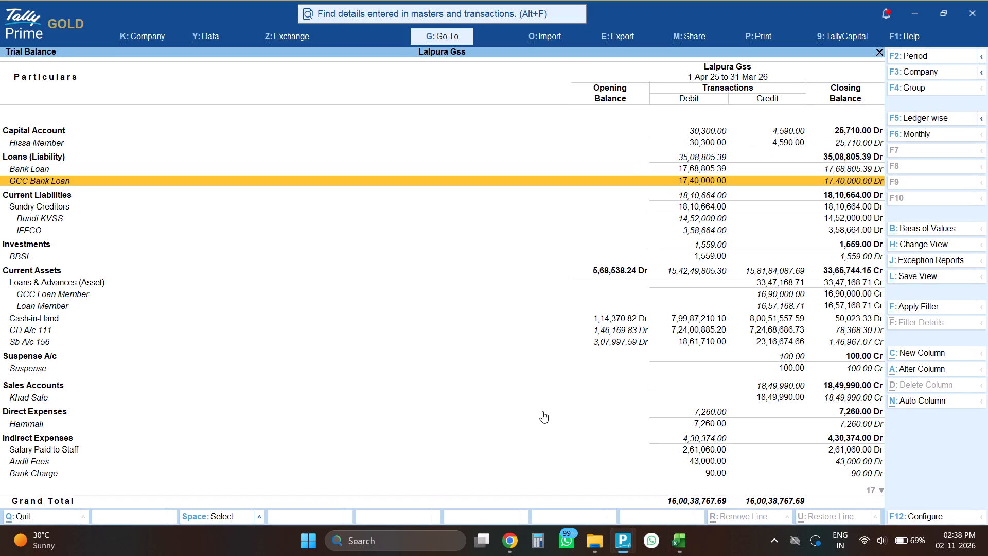
pyautogui.press('Down')
pyautogui.press('Down')
pyautogui.press('Down')
pyautogui.press('Down')
pyautogui.press('Down')
pyautogui.press('Down')
pyautogui.press('Down')
pyautogui.press('Down')
pyautogui.press('Down')
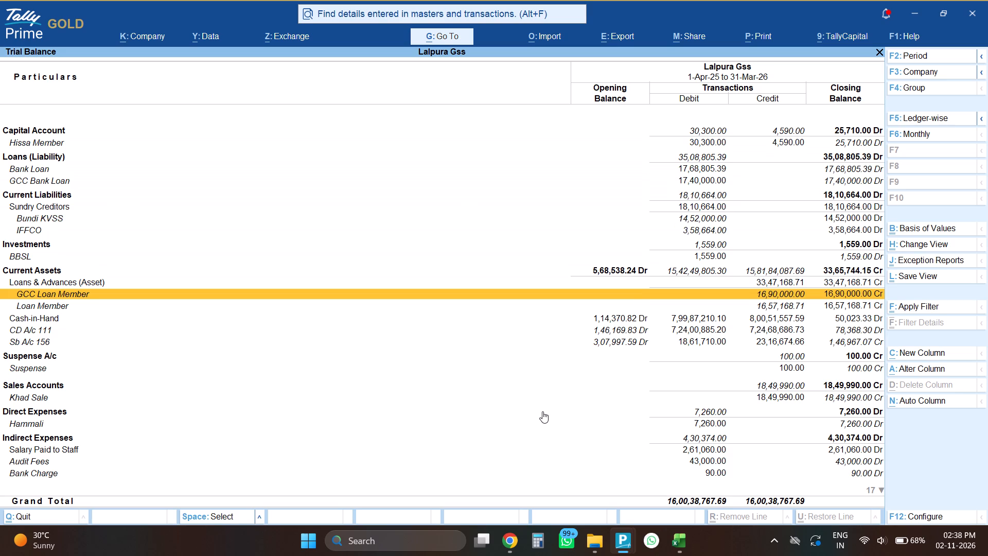
# Mark the Loan Member line in the Lalpura Gss Trial Balance and compare it with the Bank Loan line.
pyautogui.press('Down')
pyautogui.press('space')
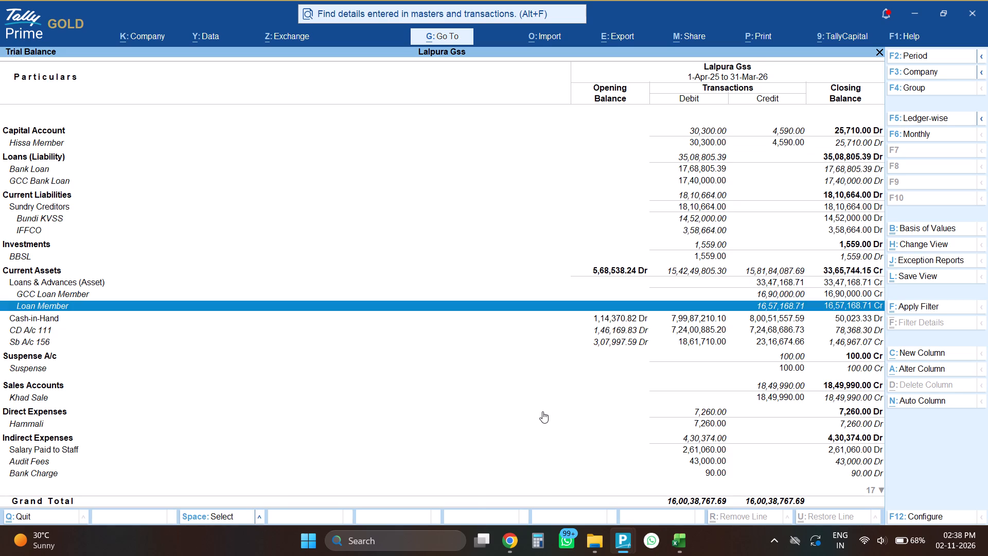
pyautogui.press('Return')
pyautogui.press('Escape')
pyautogui.press('Up')
pyautogui.press('Up')
pyautogui.press('Up')
pyautogui.press('Up')
pyautogui.press('Up')
pyautogui.press('Up')
pyautogui.press('Up')
pyautogui.press('Up')
pyautogui.press('Up')
pyautogui.press('Up')
pyautogui.press('Up')
pyautogui.press('Up')
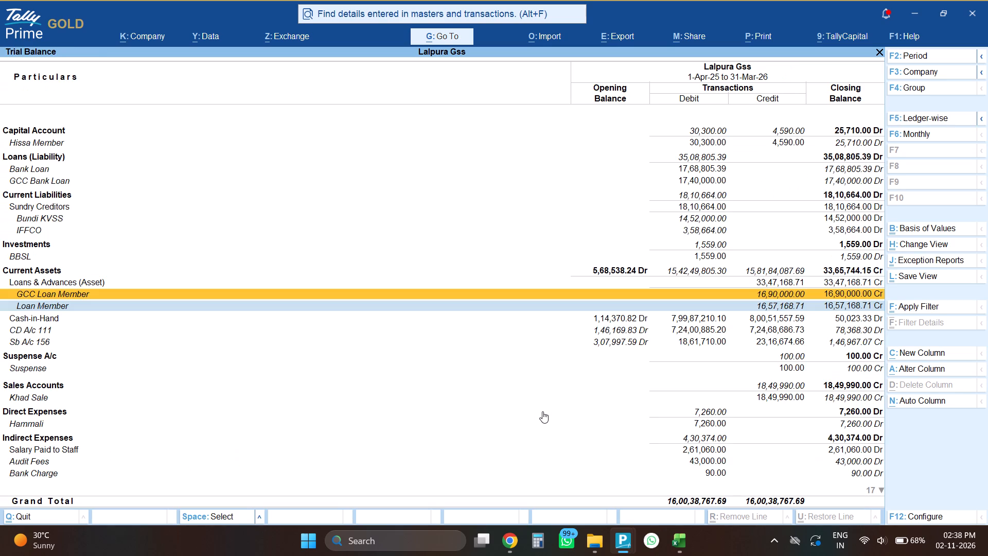
pyautogui.press('Down')
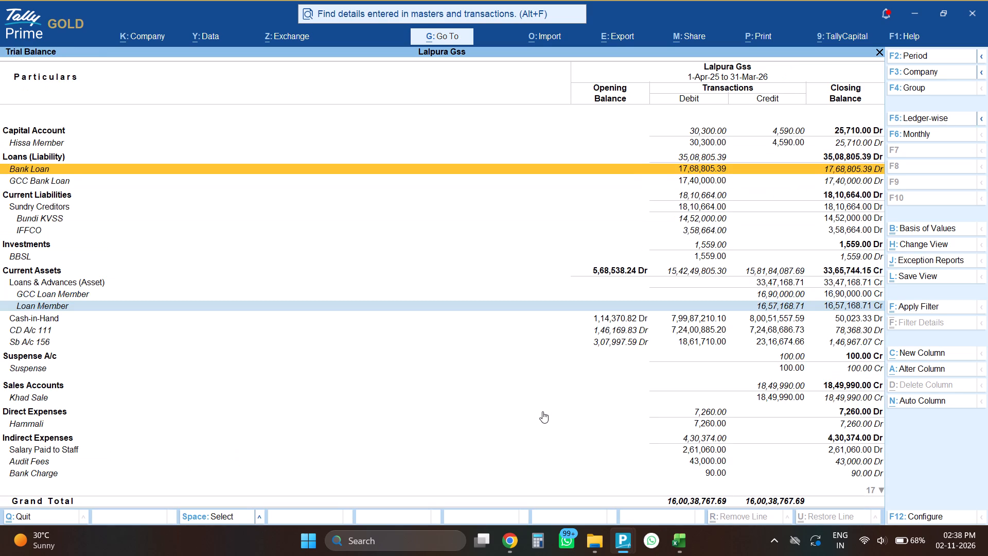
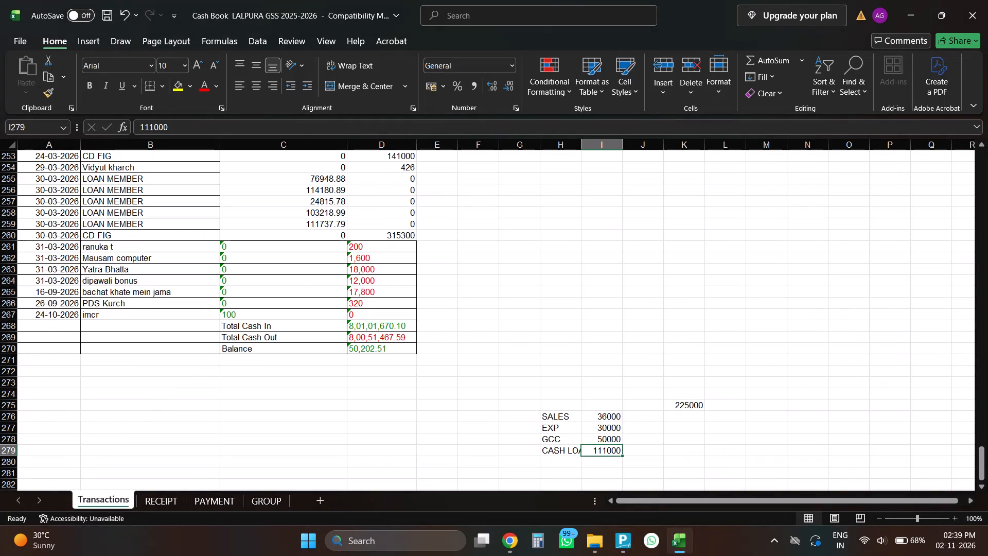
# Switch from the Excel cash book back to the Lalpura GSS Trial Balance in TallyPrime.
pyautogui.hotkey('alt', 'Tab')
pyautogui.hotkey('alt', 'Tab')
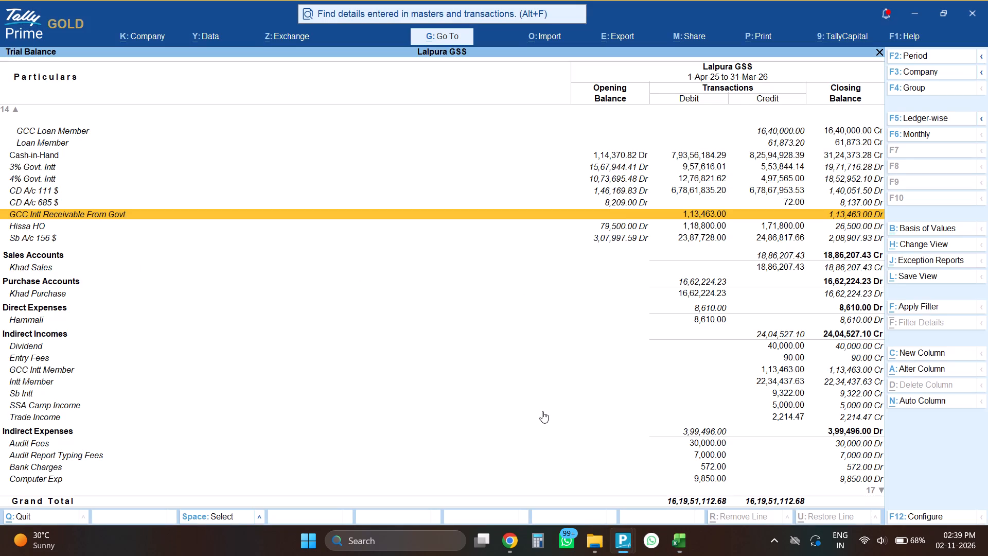
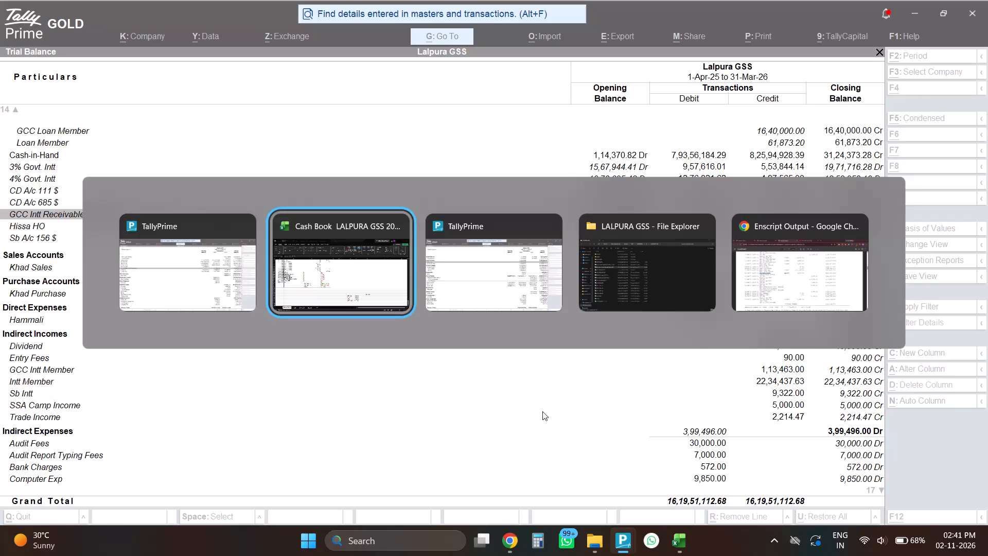
# Switch to the Trial Balance of the second company book, Lalpura Gss, and view the Bank Loan ledger line.
pyautogui.hotkey('alt', 'Tab')
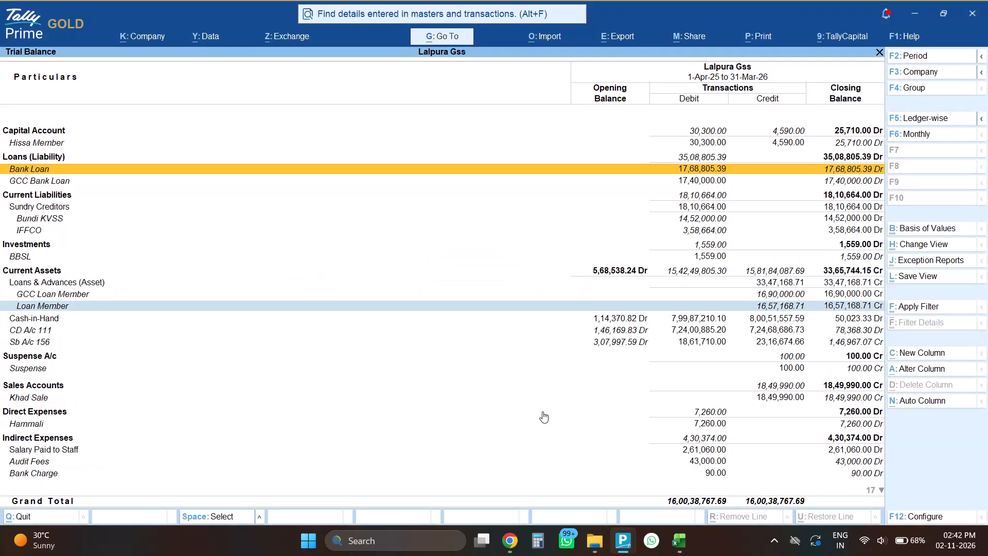
pyautogui.press('Escape')
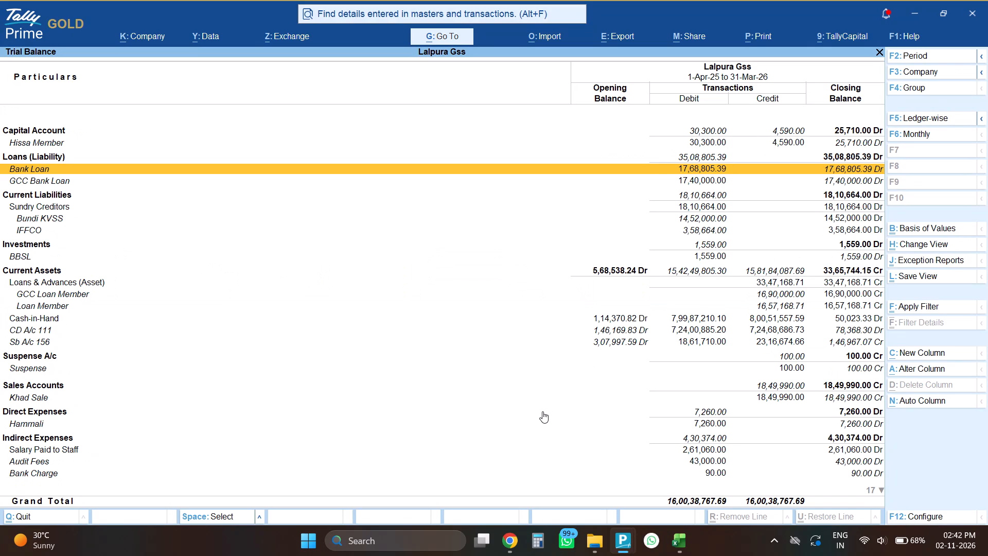
pyautogui.press('Down')
pyautogui.press('Up')
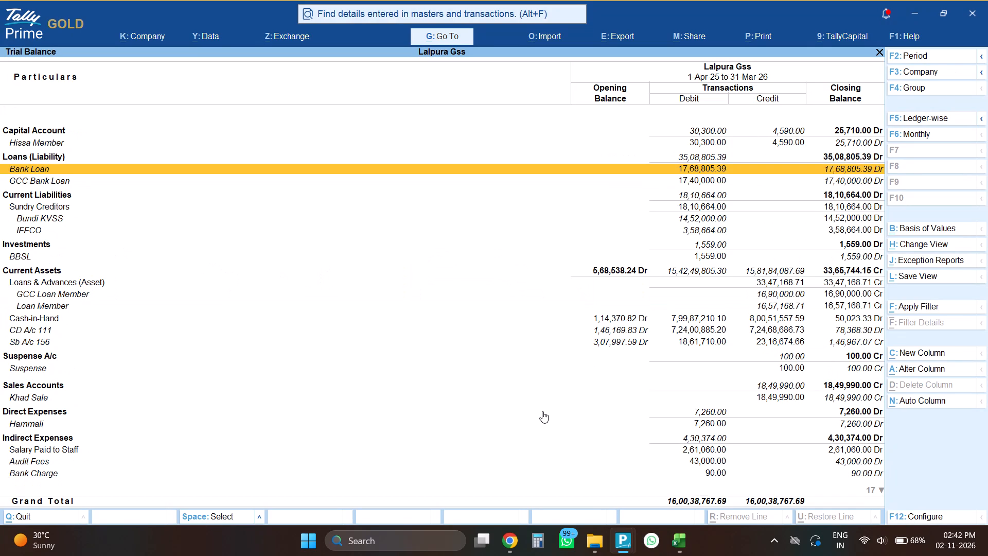
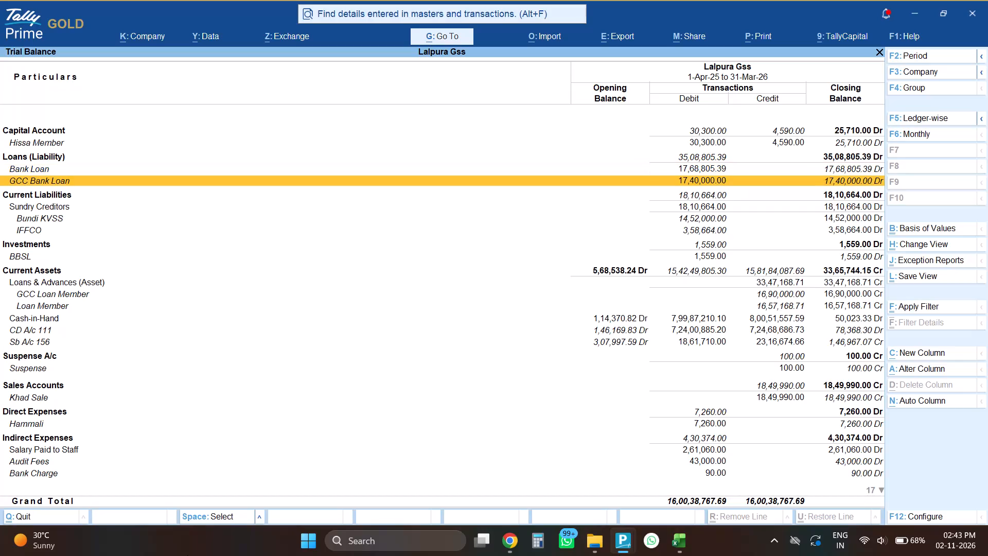
# Review the Lalpura Gss Trial Balance from Current Liabilities through Investments to the Loan Member ledger under Loans & Advances.
pyautogui.press('Down')
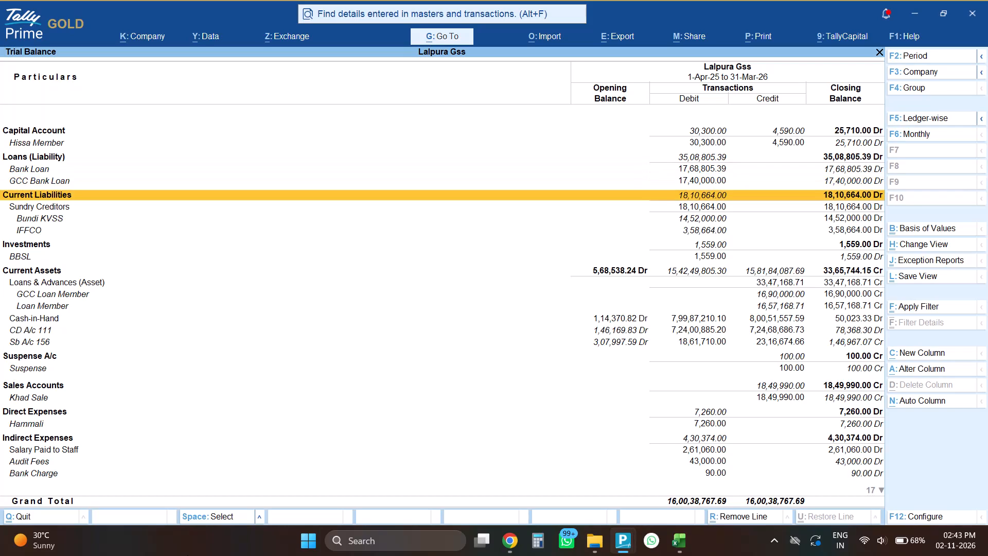
pyautogui.press('Down')
pyautogui.press('Down')
pyautogui.press('Down')
pyautogui.press('Down')
pyautogui.press('Down')
pyautogui.press('Down')
pyautogui.press('Down')
pyautogui.press('Down')
pyautogui.press('Down')
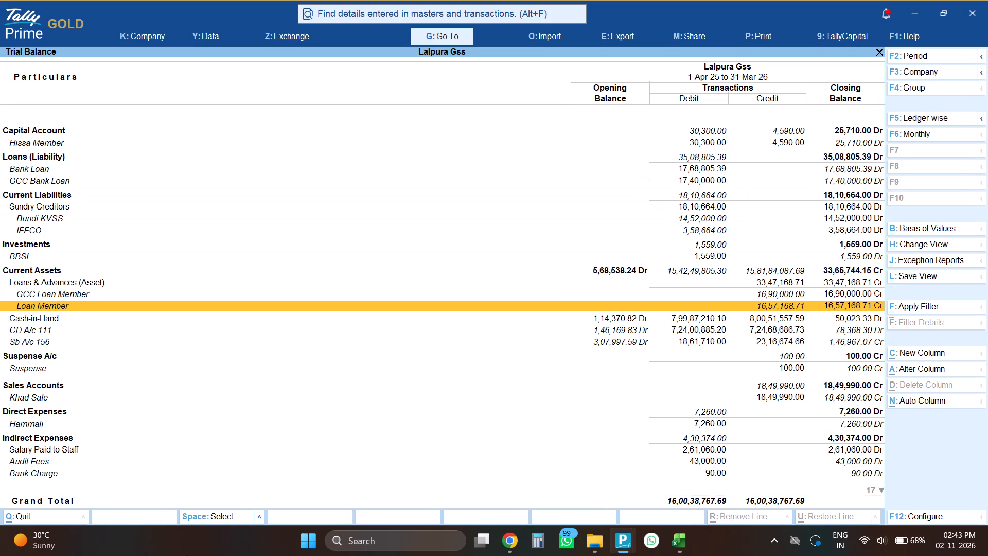
# Go back from Loan Member to the Loans (Liability) group and compare the Bank Loan and GCC Bank Loan ledger lines.
pyautogui.press('Up')
pyautogui.press('Up')
pyautogui.press('Up')
pyautogui.press('Up')
pyautogui.press('Up')
pyautogui.press('Up')
pyautogui.press('Up')
pyautogui.press('Up')
pyautogui.press('Up')
pyautogui.press('Up')
pyautogui.press('Up')
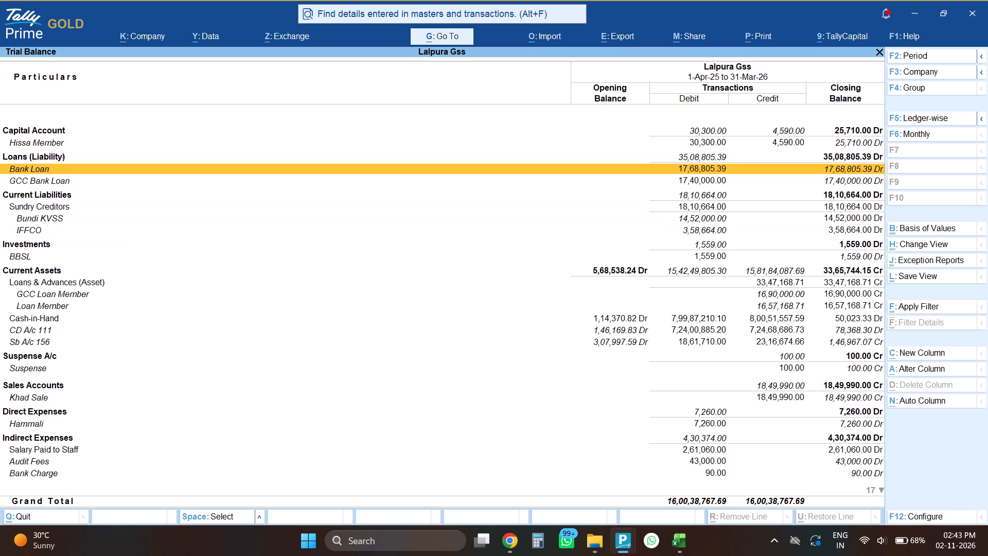
pyautogui.press('Down')
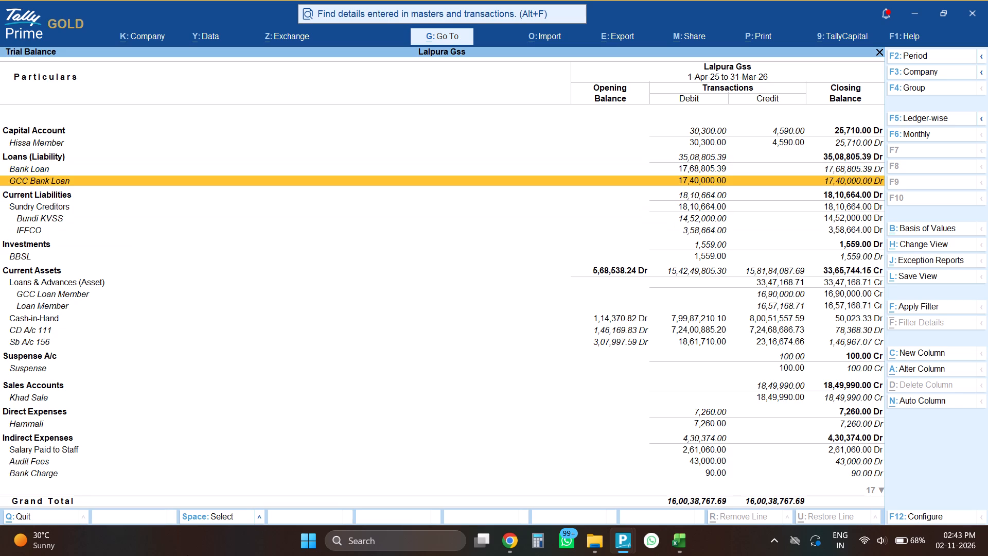
pyautogui.press('Up')
pyautogui.press('Down')
pyautogui.press('Up')
pyautogui.press('Down')
pyautogui.press('Up')
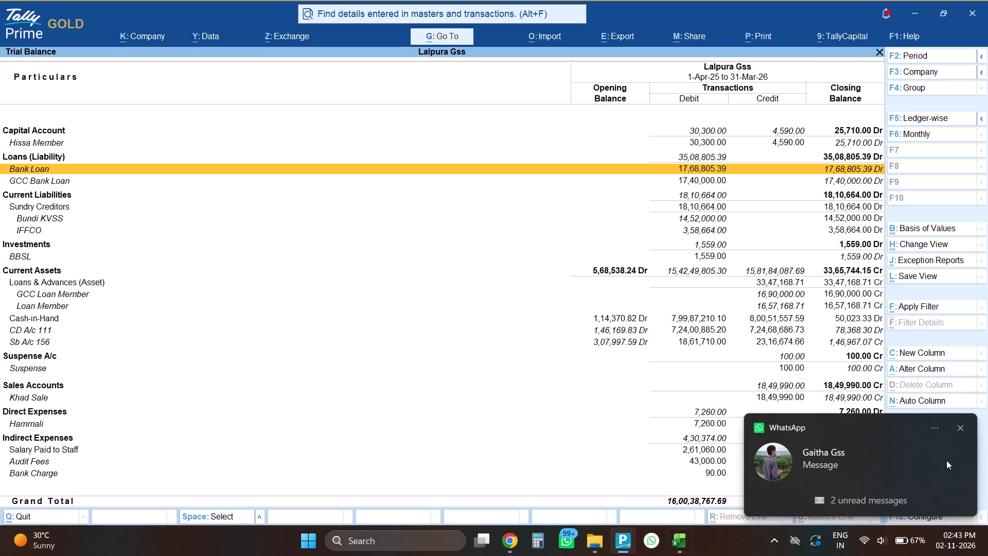
# Dismiss the WhatsApp message notification covering the Trial Balance.
pyautogui.click(961, 429)
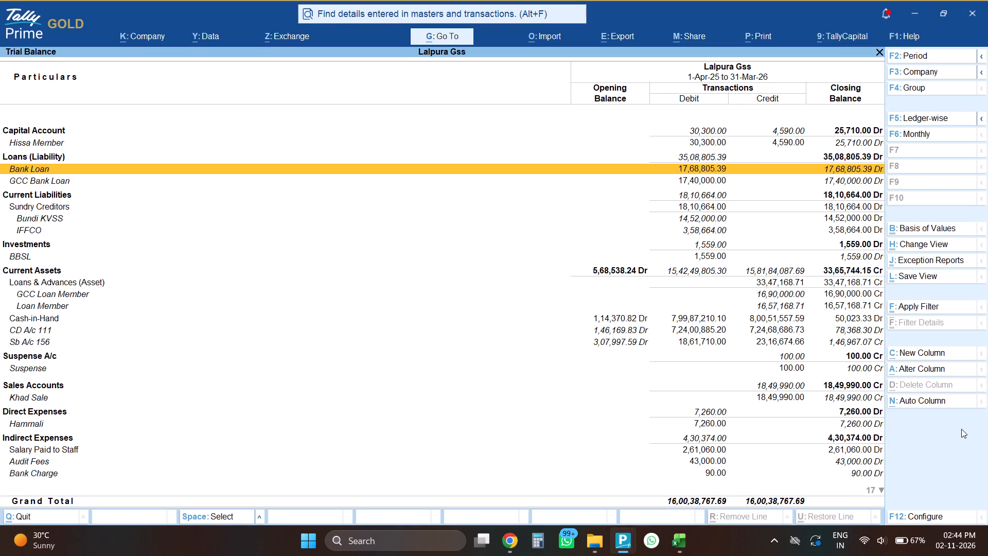
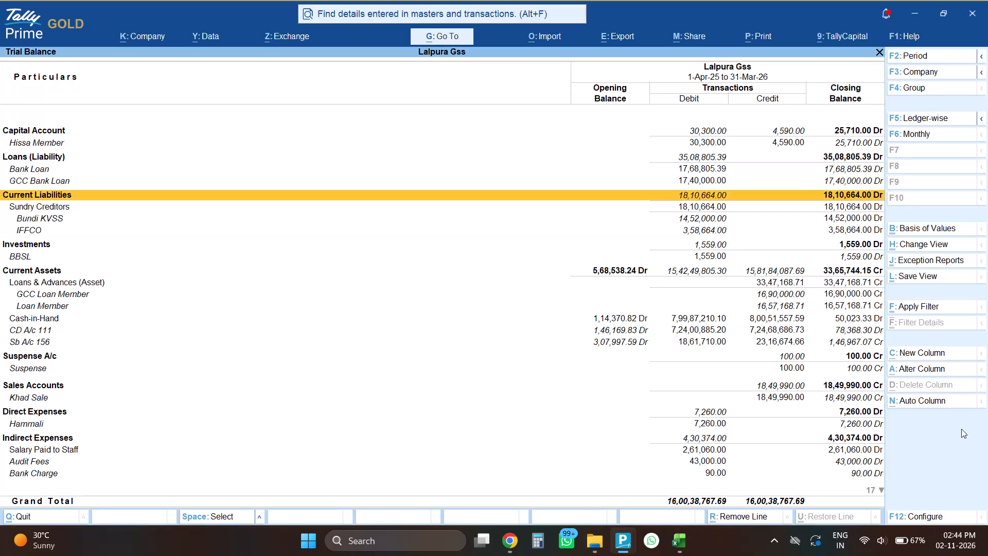
# Review the Lalpura Gss Trial Balance from Sundry Creditors through Loans & Advances to the Cash-in-Hand and CD A/c 111 rows.
pyautogui.press('Down')
pyautogui.press('Down')
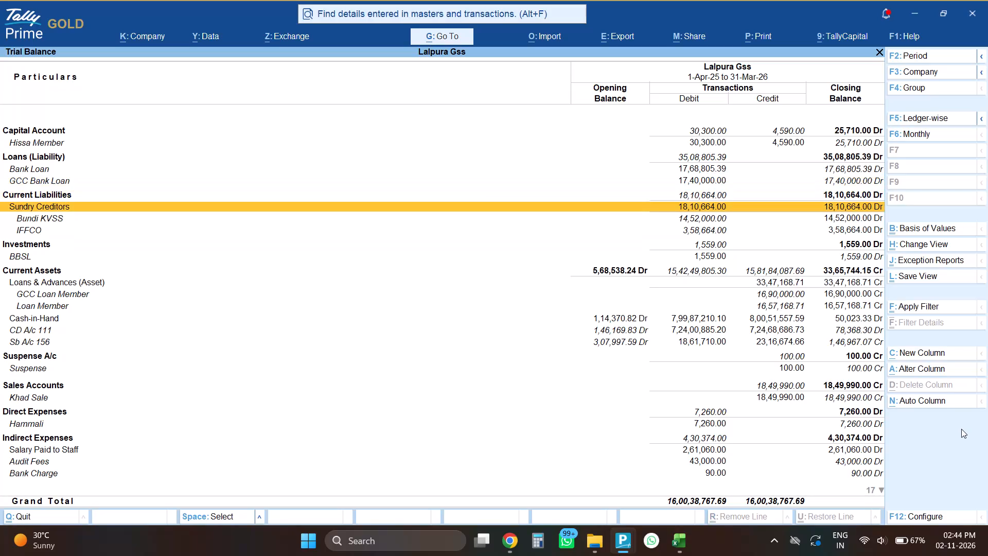
pyautogui.press('Down')
pyautogui.press('Down')
pyautogui.press('Down')
pyautogui.press('Down')
pyautogui.press('Down')
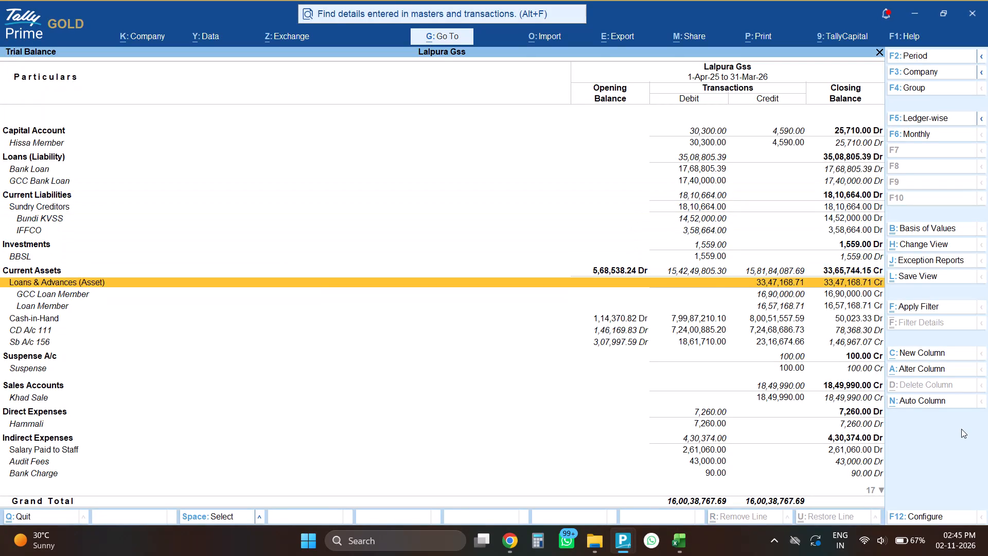
pyautogui.press('Down')
pyautogui.press('Down')
pyautogui.press('Down')
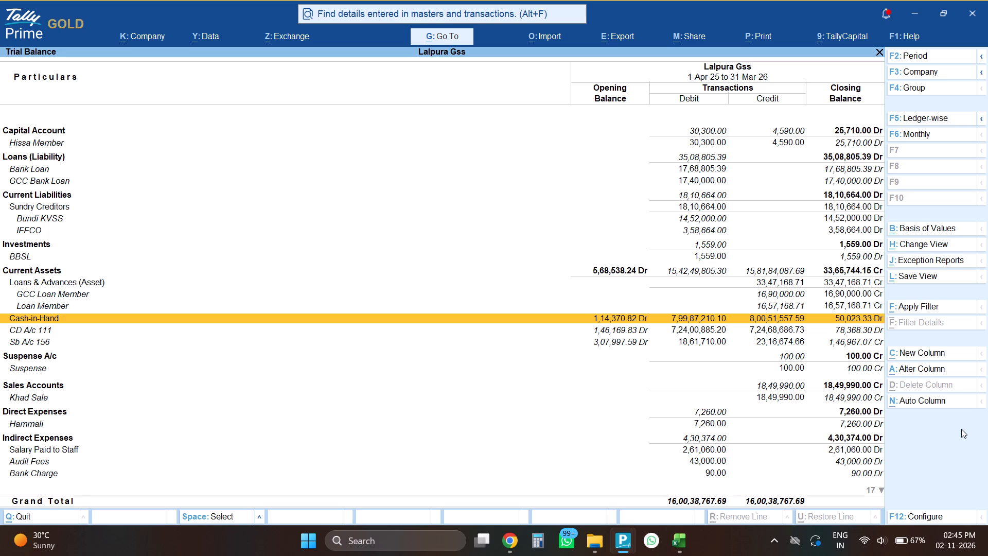
pyautogui.press('Down')
pyautogui.press('Up')
pyautogui.press('Down')
pyautogui.press('Up')
pyautogui.press('Down')
pyautogui.press('Up')
pyautogui.press('Down')
pyautogui.press('Up')
pyautogui.press('Down')
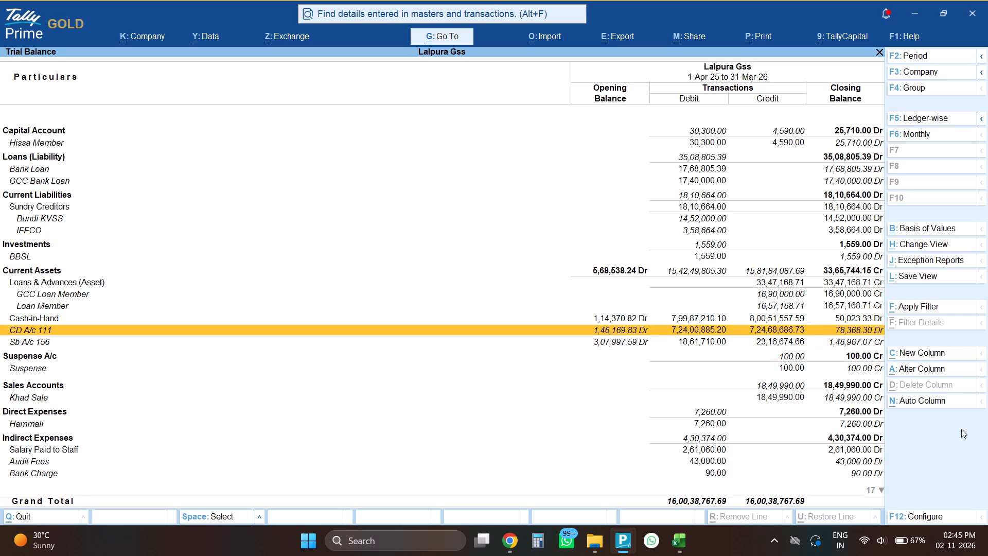
pyautogui.press('Up')
# Switch to the Excel cash book and examine its closing entries, up to the LOAN MEMBER receipts dated 30-03-2026 on the Transactions sheet.
pyautogui.hotkey('alt', 'Tab')
pyautogui.hotkey('alt', 'Tab')
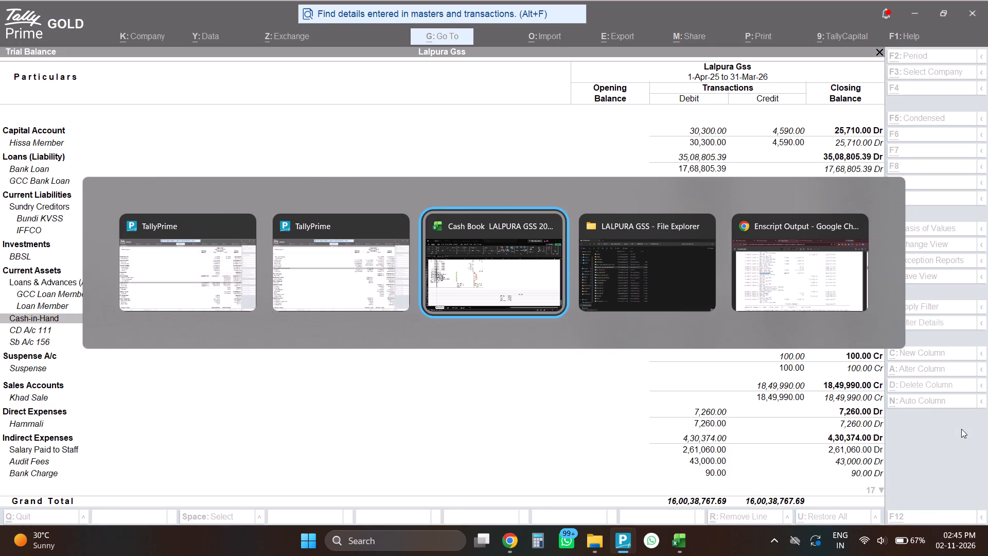
pyautogui.press('Up')
pyautogui.press('Up')
pyautogui.press('Up')
pyautogui.press('Up')
pyautogui.press('Up')
pyautogui.press('Up')
pyautogui.press('Up')
pyautogui.press('Up')
pyautogui.press('Up')
pyautogui.press('Up')
pyautogui.press('Up')
pyautogui.press('Up')
pyautogui.press('Up')
pyautogui.press('Up')
pyautogui.press('Left')
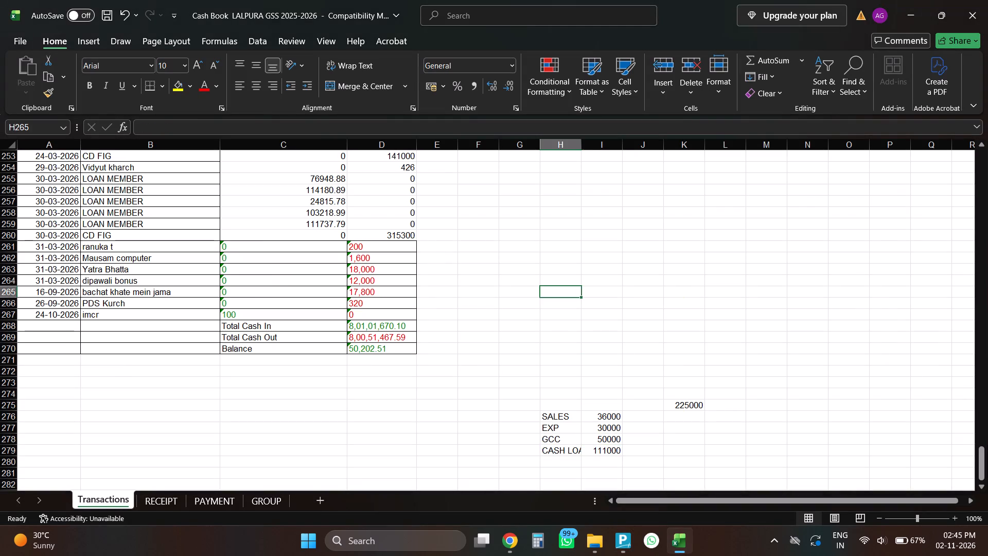
pyautogui.press('Left')
pyautogui.press('Left')
pyautogui.press('Left')
pyautogui.press('Left')
pyautogui.press('Up')
pyautogui.press('Left')
pyautogui.press('Up')
pyautogui.press('Up')
pyautogui.press('Up')
pyautogui.press('Up')
pyautogui.press('Up')
pyautogui.press('Up')
pyautogui.press('Up')
pyautogui.press('Up')
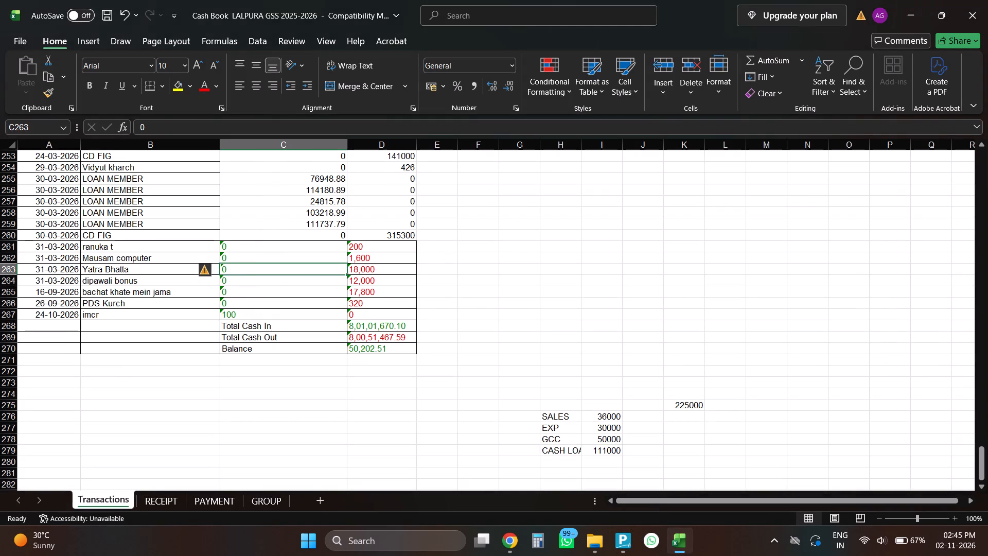
pyautogui.press('Up')
pyautogui.press('Down')
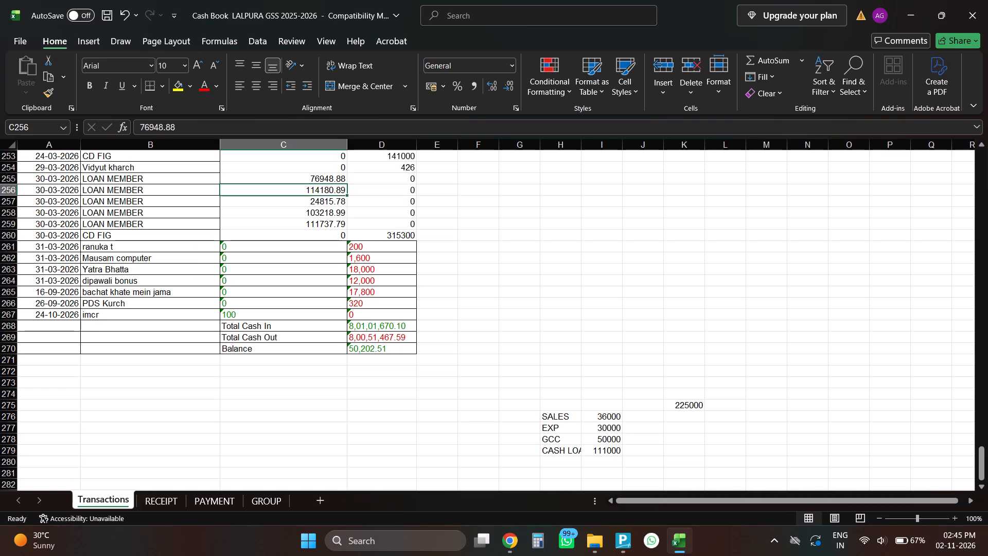
pyautogui.press('Up')
pyautogui.press('Right')
pyautogui.press('Left')
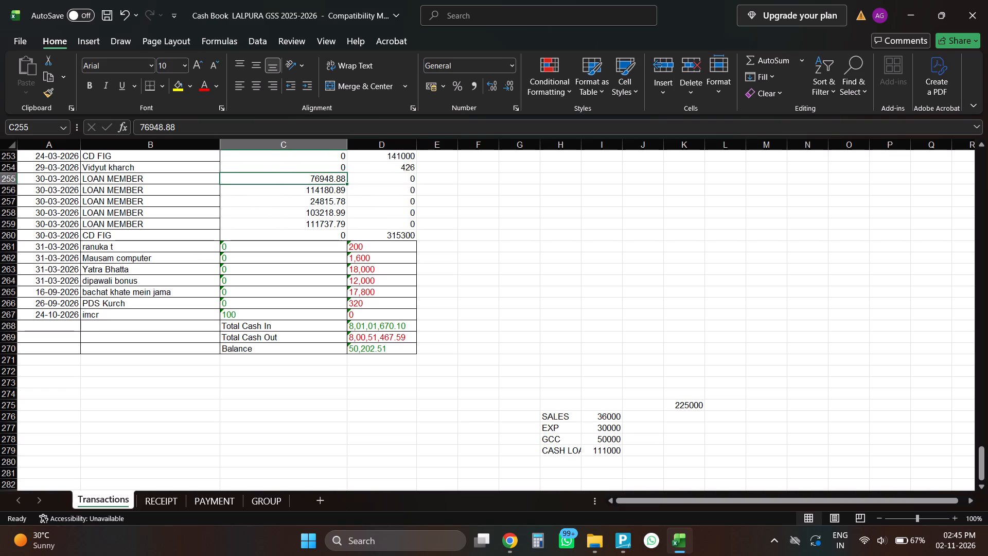
pyautogui.press('Down')
pyautogui.press('Up')
pyautogui.press('Right')
pyautogui.press('Left')
# Switch back to the Lalpura Gss Trial Balance in TallyPrime and inspect the GCC Bank Loan ledger's April vouchers.
pyautogui.hotkey('alt', 'Tab')
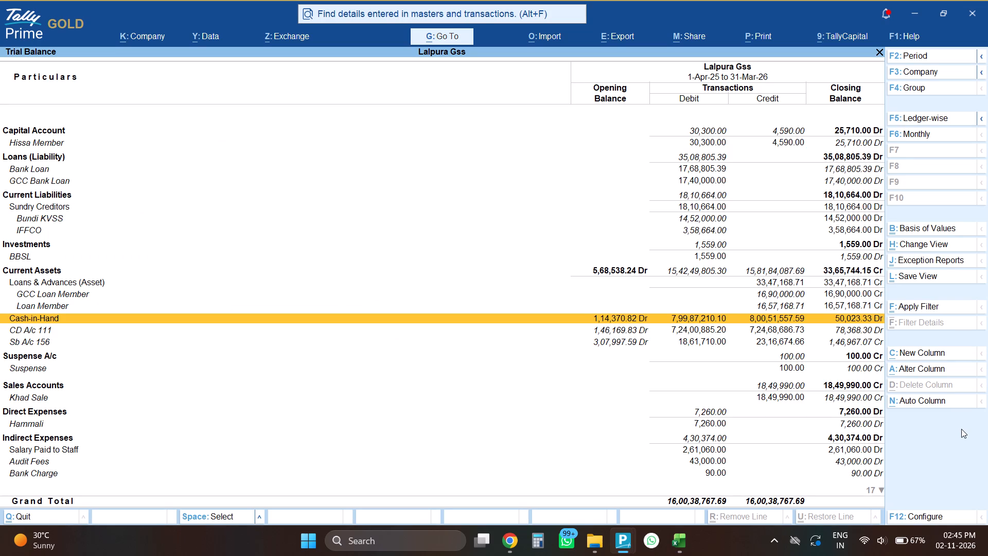
pyautogui.press('Up')
pyautogui.press('Up')
pyautogui.press('Up')
pyautogui.press('Up')
pyautogui.press('Up')
pyautogui.press('Up')
pyautogui.press('Up')
pyautogui.press('Up')
pyautogui.press('Up')
pyautogui.press('Up')
pyautogui.press('Up')
pyautogui.press('Up')
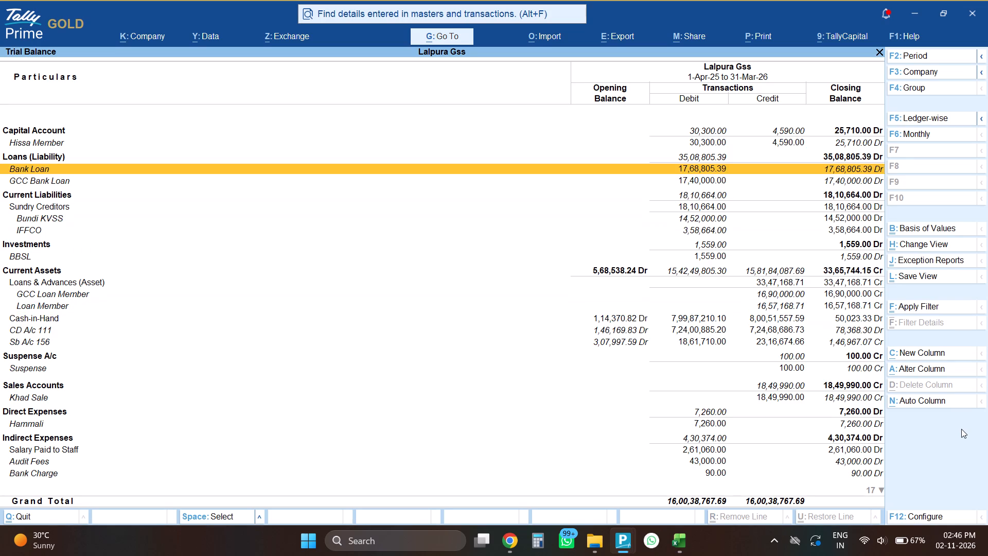
pyautogui.press('Down')
pyautogui.press('Return')
pyautogui.press('Up')
pyautogui.press('Up')
pyautogui.press('Up')
pyautogui.press('Up')
pyautogui.press('Up')
pyautogui.press('Up')
pyautogui.press('Up')
pyautogui.press('Up')
pyautogui.press('Up')
pyautogui.press('Up')
pyautogui.press('Up')
pyautogui.press('Up')
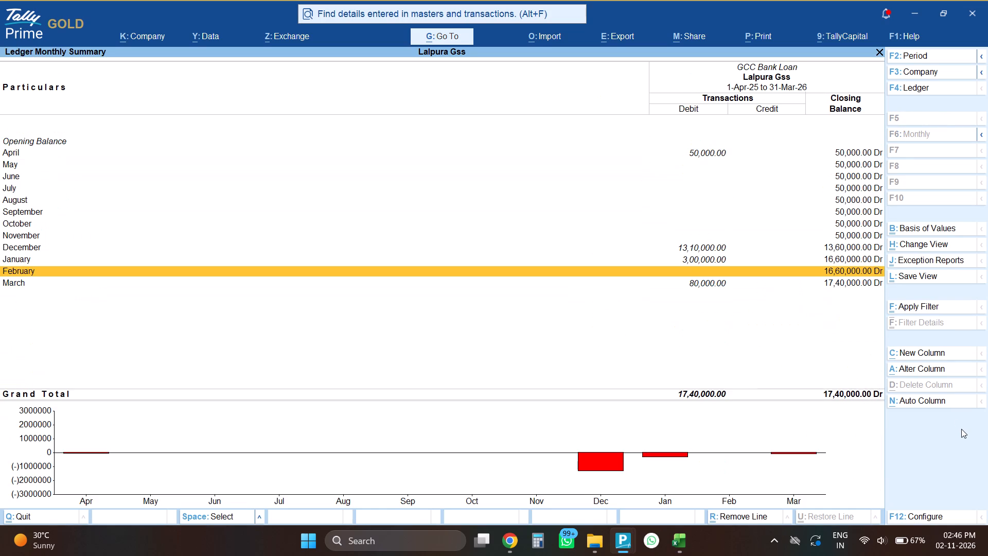
pyautogui.press('Return')
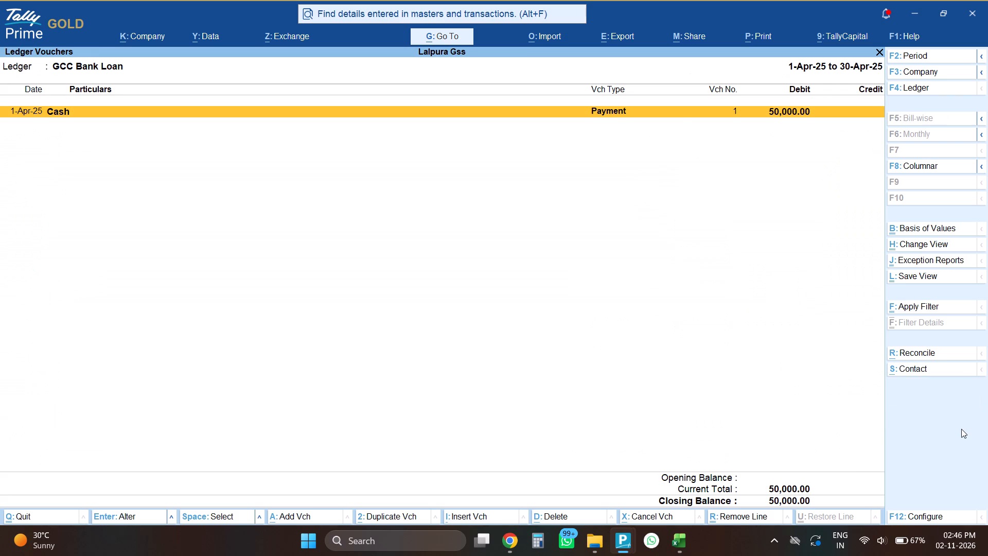
pyautogui.press('Escape')
pyautogui.press('Escape')
# Inspect the Cash ledger's April vouchers under Cash-in-Hand, reading through the 1-Apr-25 receipt and payment details.
pyautogui.press('Down')
pyautogui.press('Down')
pyautogui.press('Down')
pyautogui.press('Down')
pyautogui.press('Down')
pyautogui.press('Down')
pyautogui.press('Down')
pyautogui.press('Down')
pyautogui.press('Down')
pyautogui.press('Down')
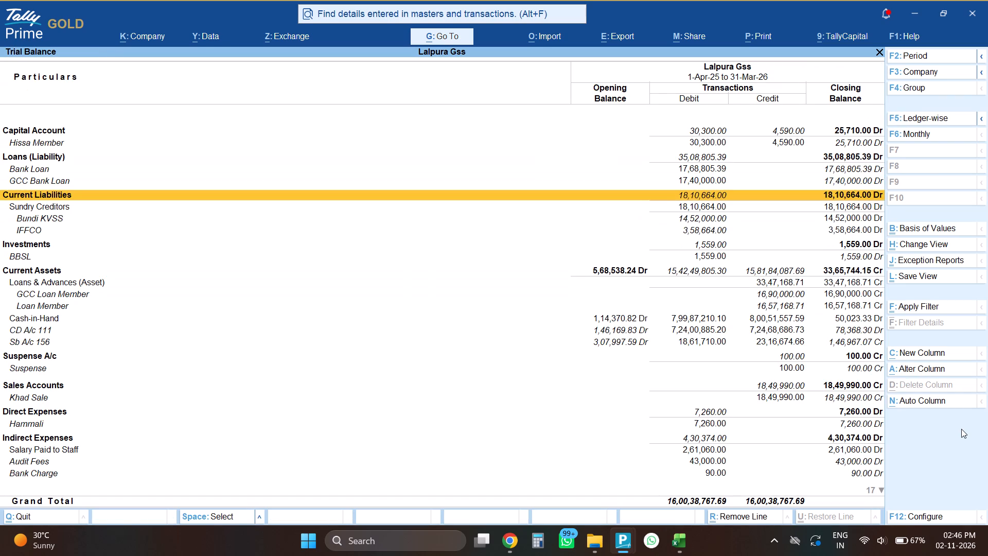
pyautogui.press('Down')
pyautogui.press('Return')
pyautogui.press('Return')
pyautogui.press('Up')
pyautogui.press('Up')
pyautogui.press('Up')
pyautogui.press('Up')
pyautogui.press('Up')
pyautogui.press('Up')
pyautogui.press('Up')
pyautogui.press('Up')
pyautogui.press('Up')
pyautogui.press('Up')
pyautogui.press('Up')
pyautogui.press('Up')
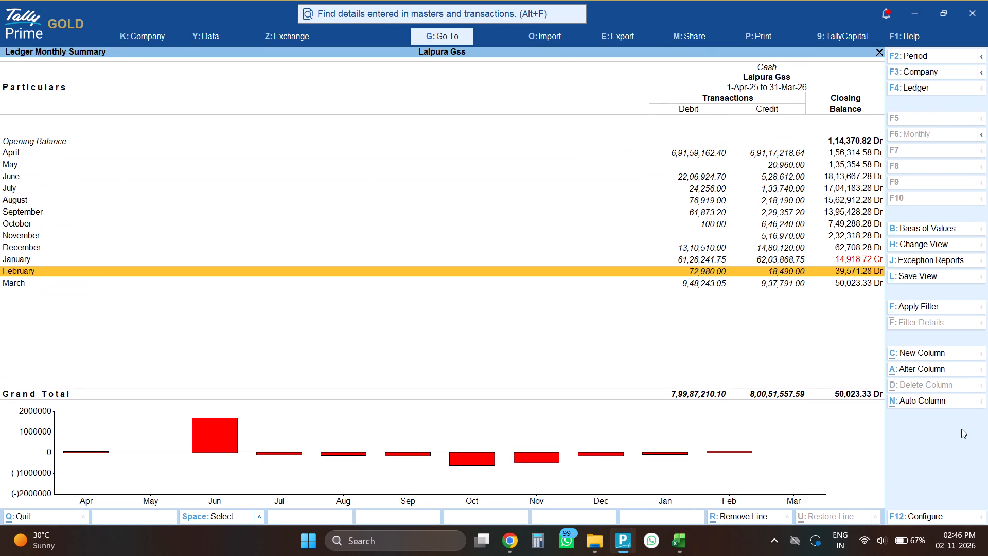
pyautogui.press('Return')
pyautogui.press('Down')
pyautogui.press('Down')
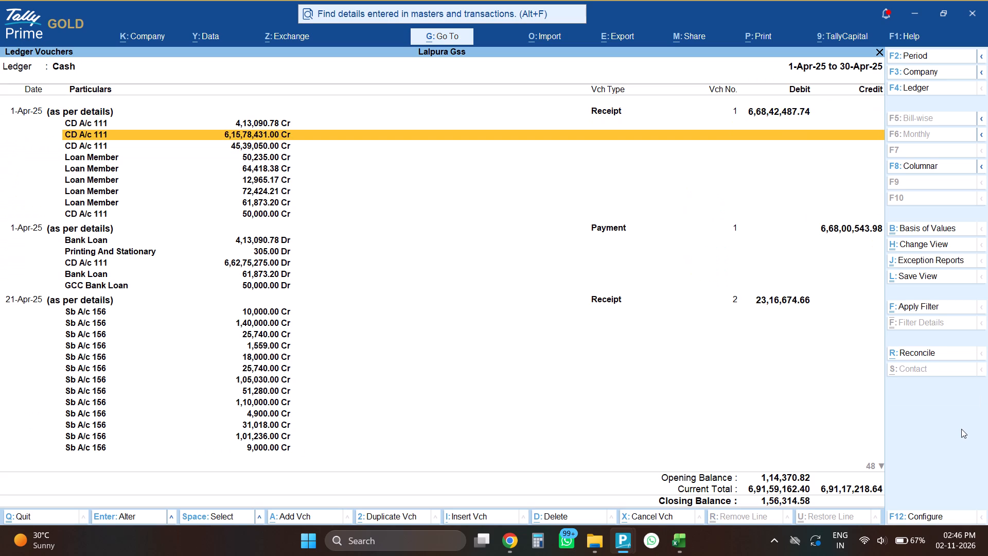
pyautogui.press('Down')
pyautogui.press('Down')
pyautogui.press('Down')
pyautogui.press('Down')
pyautogui.press('Down')
pyautogui.press('Down')
pyautogui.press('Down')
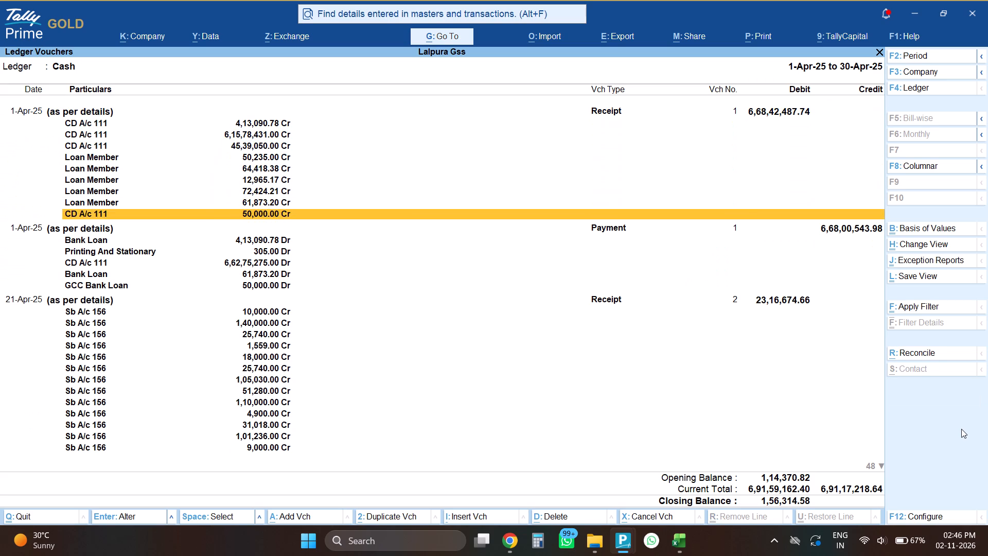
pyautogui.press('Down')
pyautogui.press('Down')
pyautogui.press('Down')
pyautogui.press('Down')
pyautogui.press('Down')
pyautogui.press('Down')
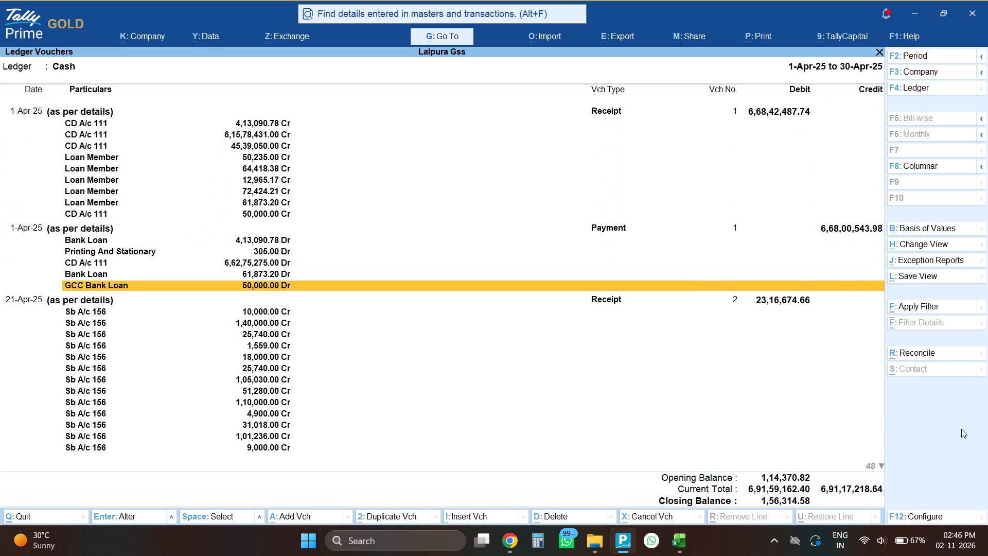
pyautogui.press('Escape')
pyautogui.press('Escape')
pyautogui.press('Escape')
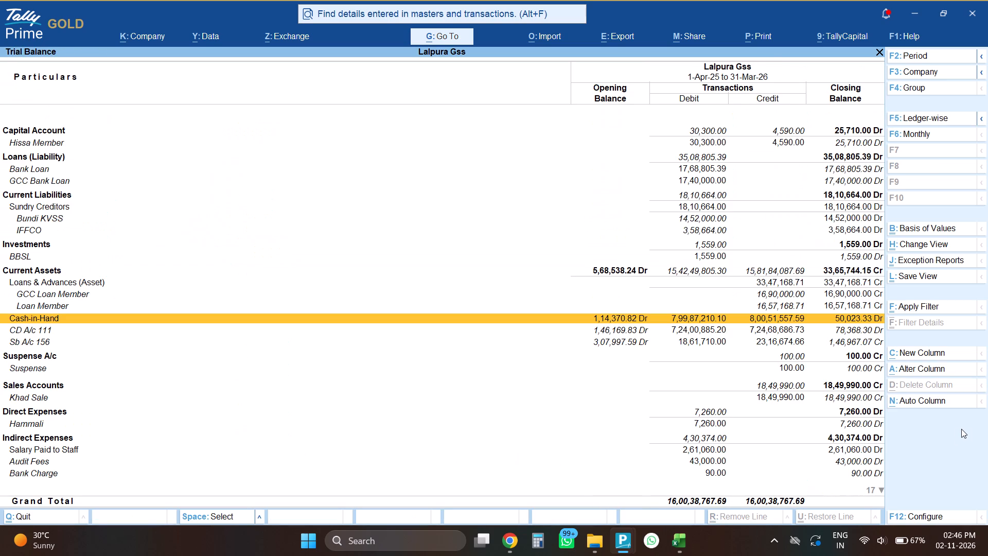
# Compare the GCC Loan Member and Loan Member ledgers in the Lalpura Gss Trial Balance with those in the other Lalpura GSS company.
pyautogui.press('Up')
pyautogui.press('Down')
pyautogui.press('Up')
pyautogui.press('Up')
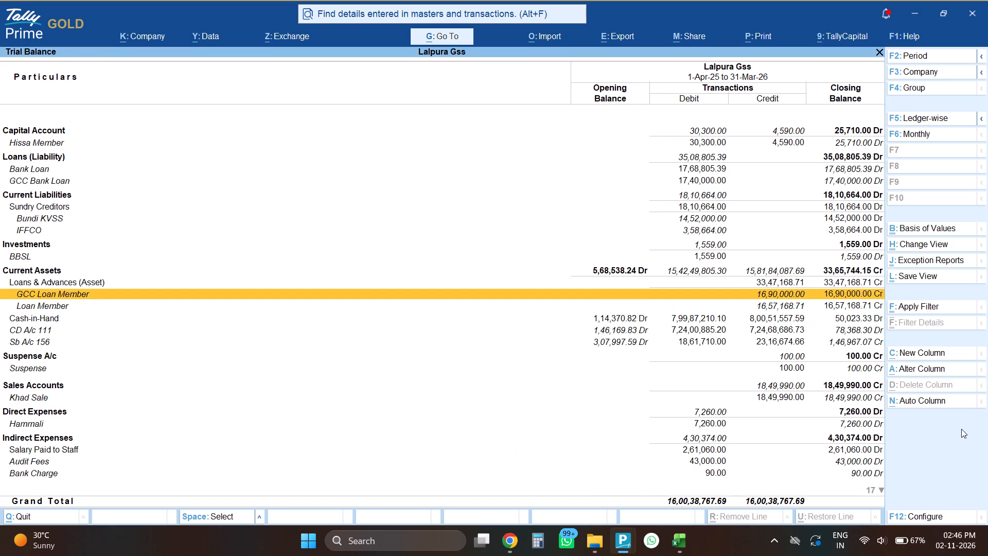
pyautogui.press('Down')
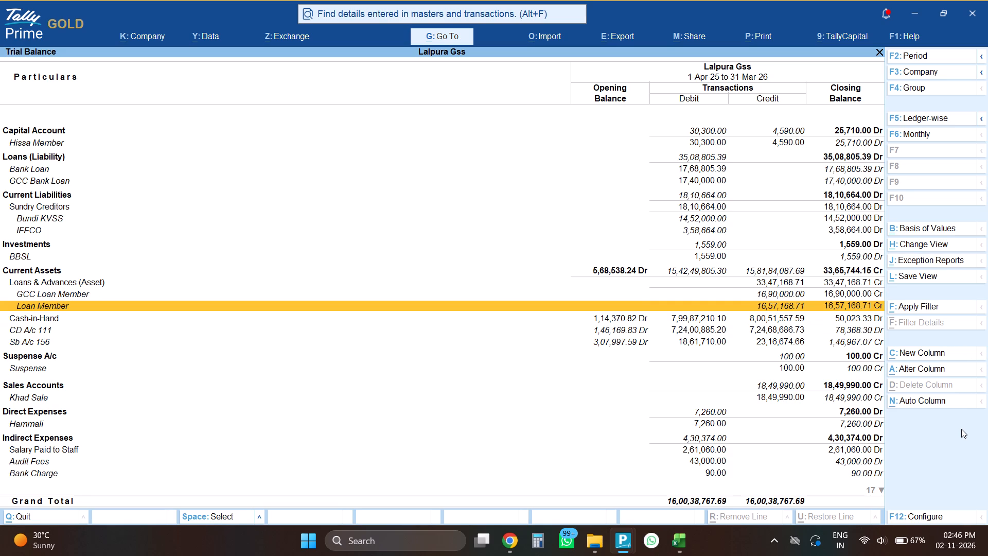
pyautogui.hotkey('alt', 'Tab')
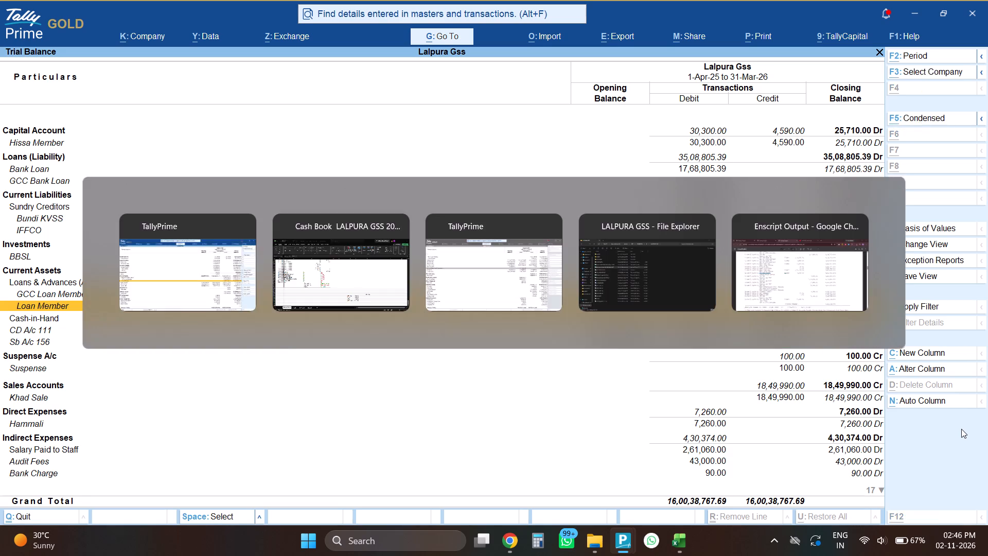
pyautogui.hotkey('alt', 'Tab')
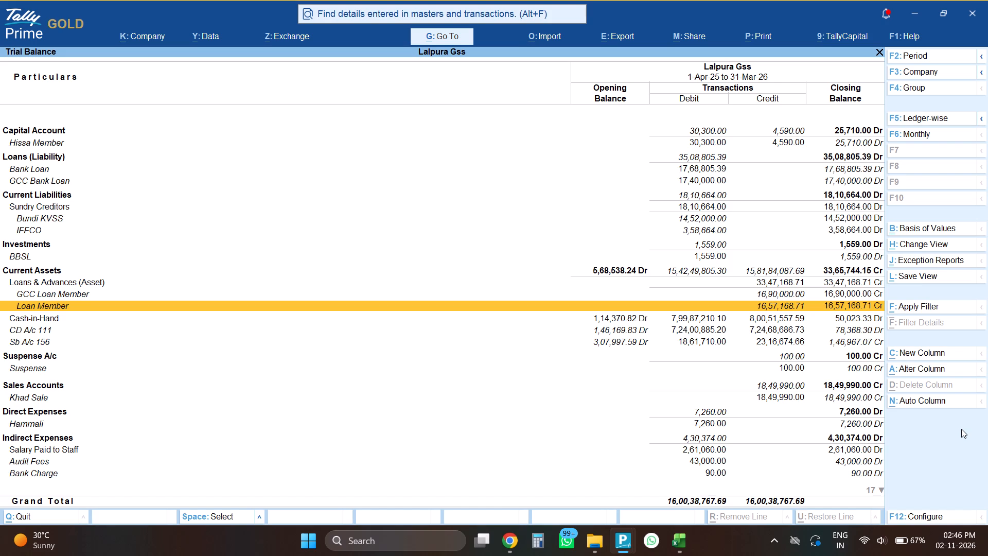
pyautogui.hotkey('alt', 'Tab')
pyautogui.hotkey('alt', 'Tab')
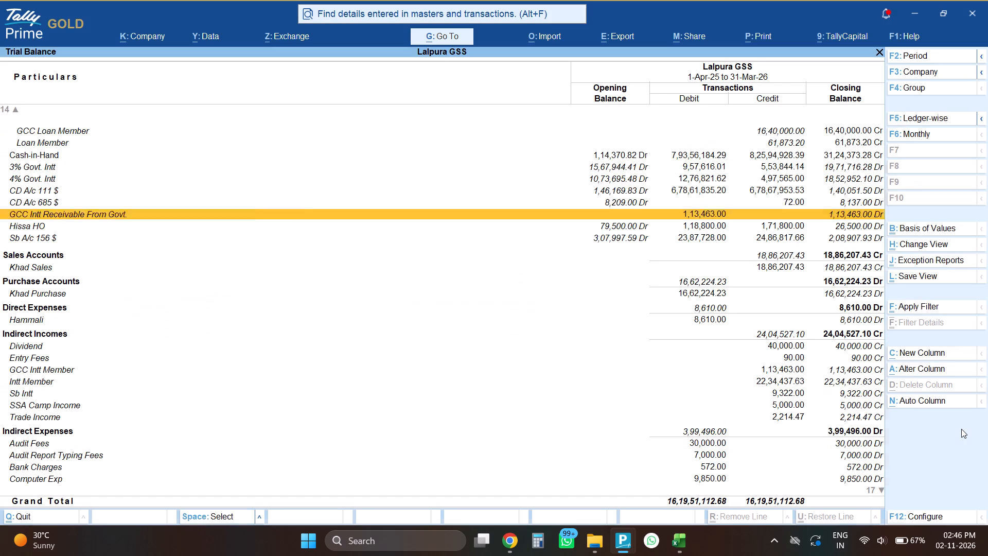
# Review the Capital Account, Loans and Current Assets balances at the start of the Lalpura GSS Trial Balance.
pyautogui.press('Up')
pyautogui.press('Up')
pyautogui.press('Up')
pyautogui.press('Up')
pyautogui.press('Up')
pyautogui.press('Up')
pyautogui.press('Up')
pyautogui.press('Up')
pyautogui.press('Up')
pyautogui.press('Up')
pyautogui.press('Up')
pyautogui.press('Up')
pyautogui.press('Up')
pyautogui.press('Up')
pyautogui.press('Up')
pyautogui.press('Up')
pyautogui.press('Up')
pyautogui.press('Up')
pyautogui.press('Up')
pyautogui.press('Up')
pyautogui.press('Down')
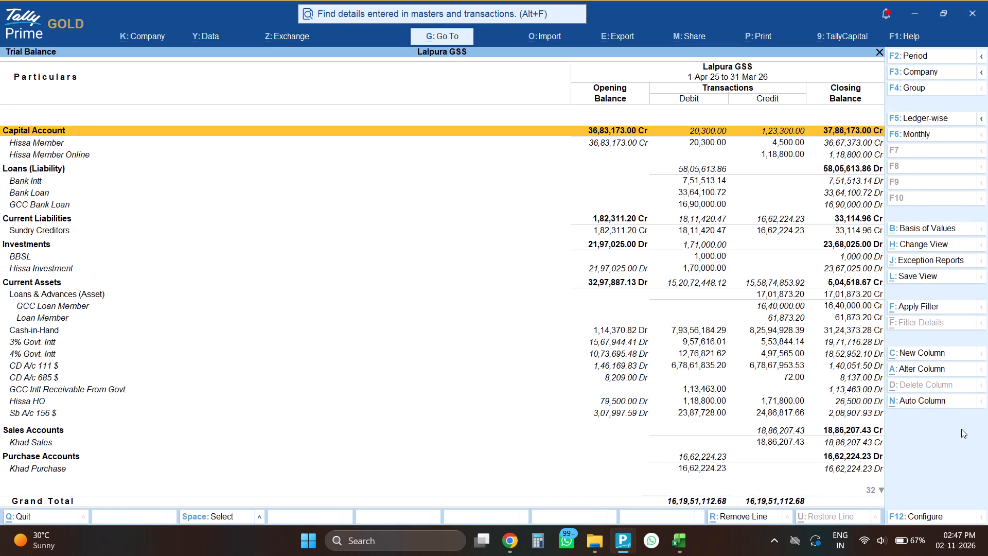
# Switch to the Lalpura Gss company, inspect the Hissa Member ledger's April vouchers, and return to the Trial Balance.
pyautogui.hotkey('alt', 'Tab')
pyautogui.press('Up')
pyautogui.press('Up')
pyautogui.press('Up')
pyautogui.press('Up')
pyautogui.press('Up')
pyautogui.press('Up')
pyautogui.press('Up')
pyautogui.press('Up')
pyautogui.press('Up')
pyautogui.press('Up')
pyautogui.press('Up')
pyautogui.press('Up')
pyautogui.press('Up')
pyautogui.press('Up')
pyautogui.press('Up')
pyautogui.press('Up')
pyautogui.press('Up')
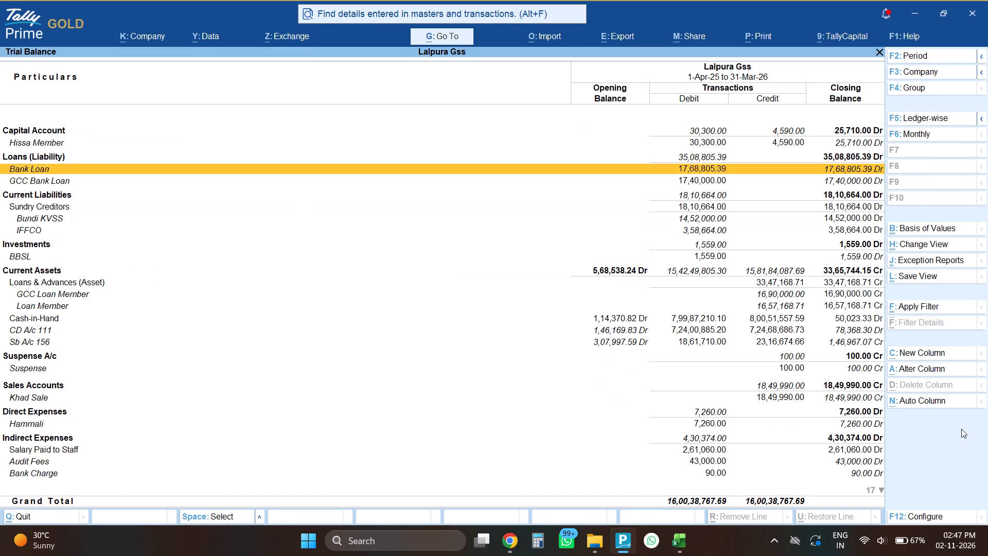
pyautogui.press('Down')
pyautogui.press('Return')
pyautogui.press('Up')
pyautogui.press('Up')
pyautogui.press('Up')
pyautogui.press('Up')
pyautogui.press('Up')
pyautogui.press('Up')
pyautogui.press('Up')
pyautogui.press('Up')
pyautogui.press('Up')
pyautogui.press('Up')
pyautogui.press('Up')
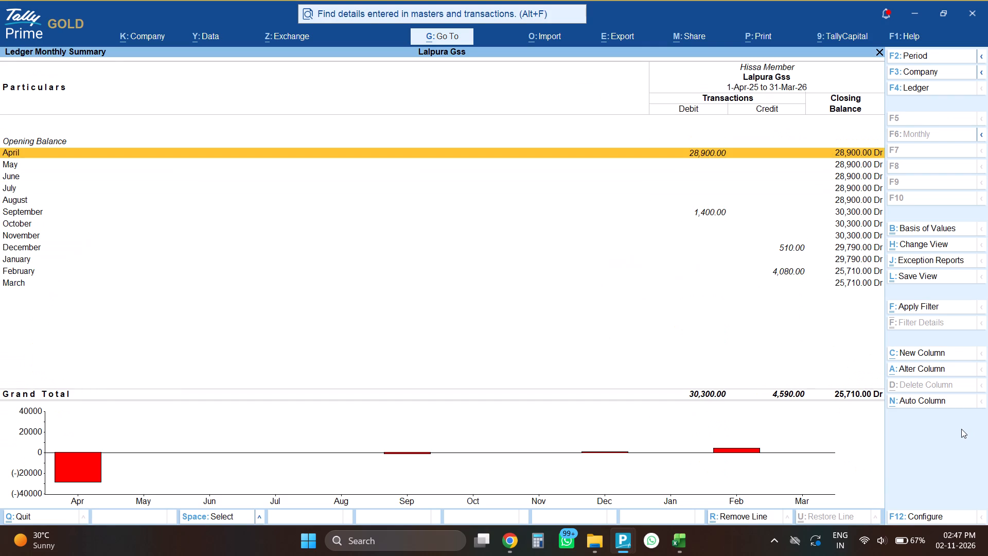
pyautogui.press('Return')
pyautogui.press('Return')
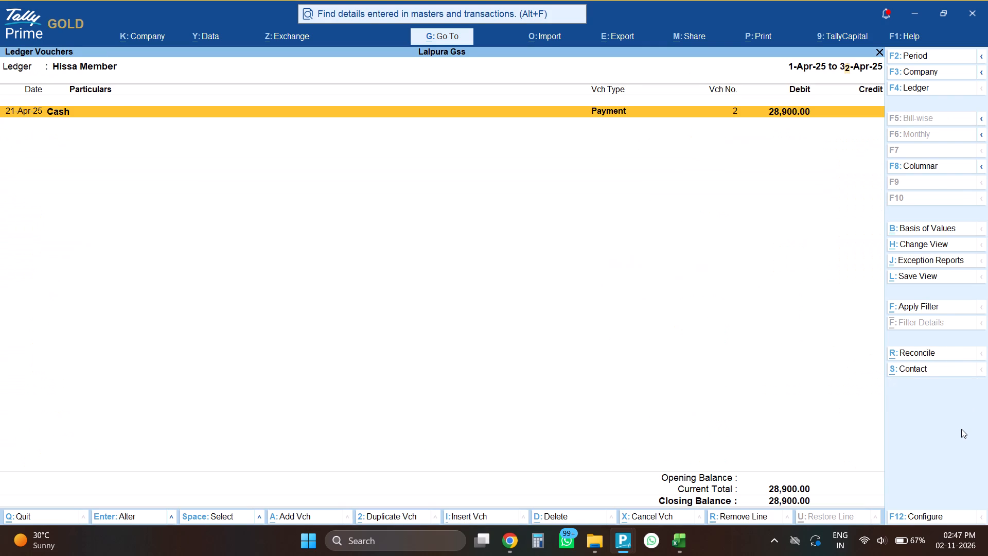
pyautogui.press('Escape')
pyautogui.press('Escape')
pyautogui.press('Escape')
pyautogui.press('Escape')
pyautogui.press('Escape')
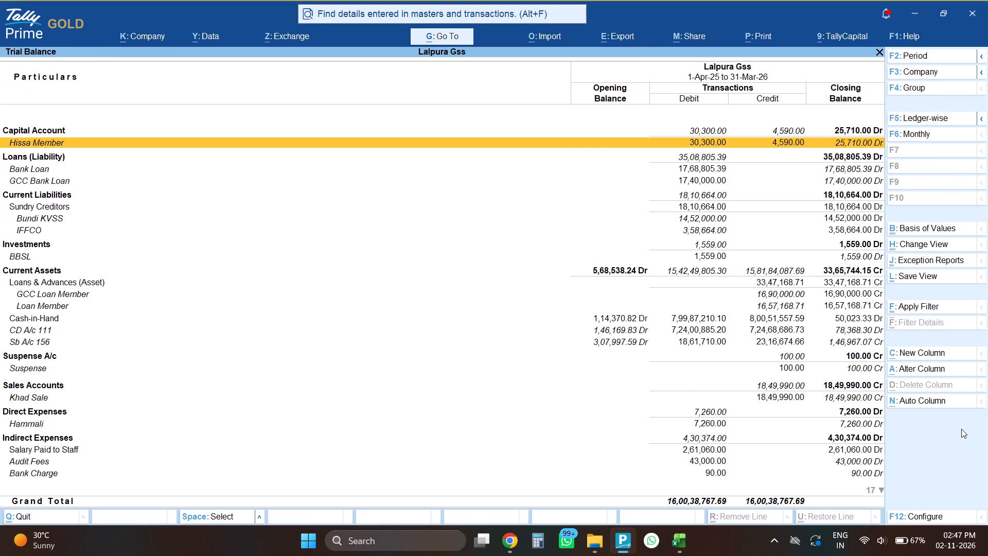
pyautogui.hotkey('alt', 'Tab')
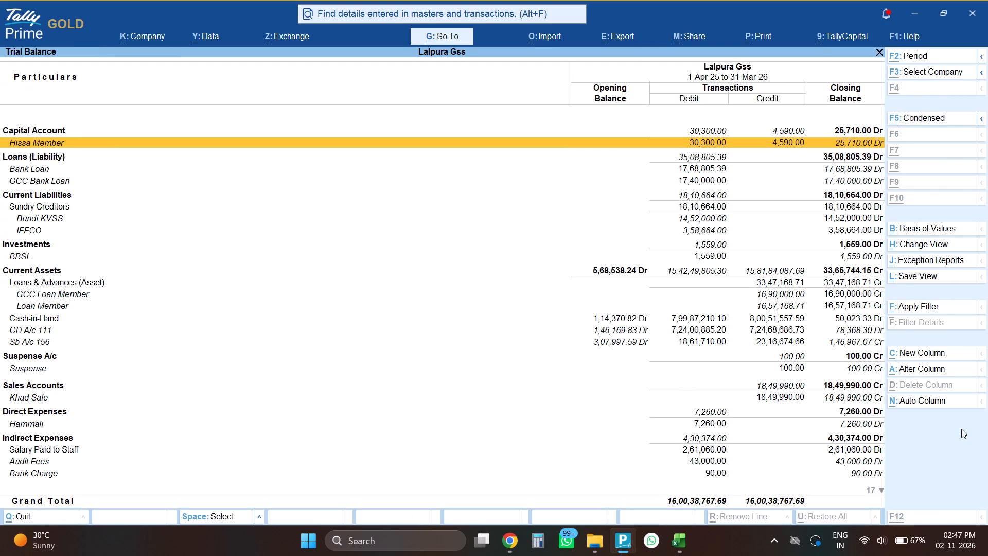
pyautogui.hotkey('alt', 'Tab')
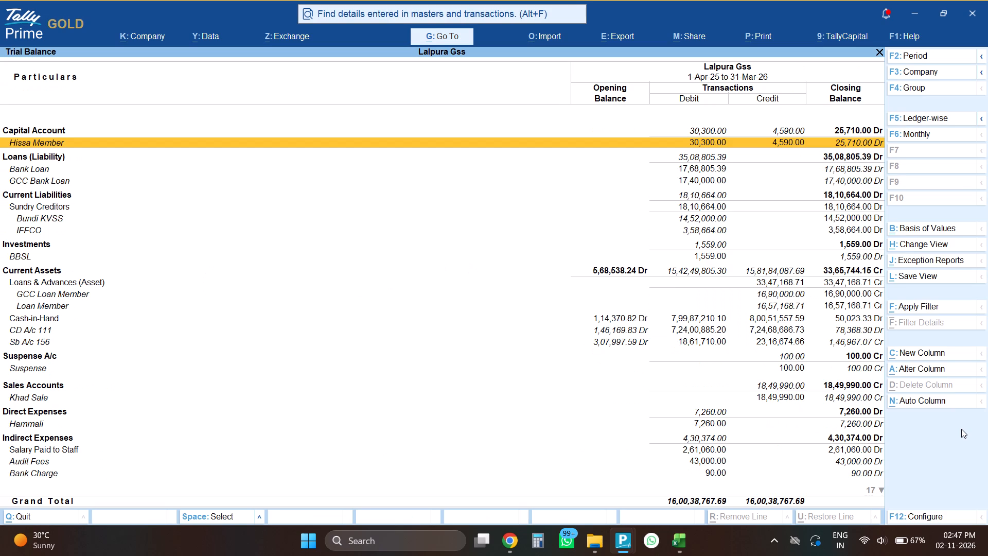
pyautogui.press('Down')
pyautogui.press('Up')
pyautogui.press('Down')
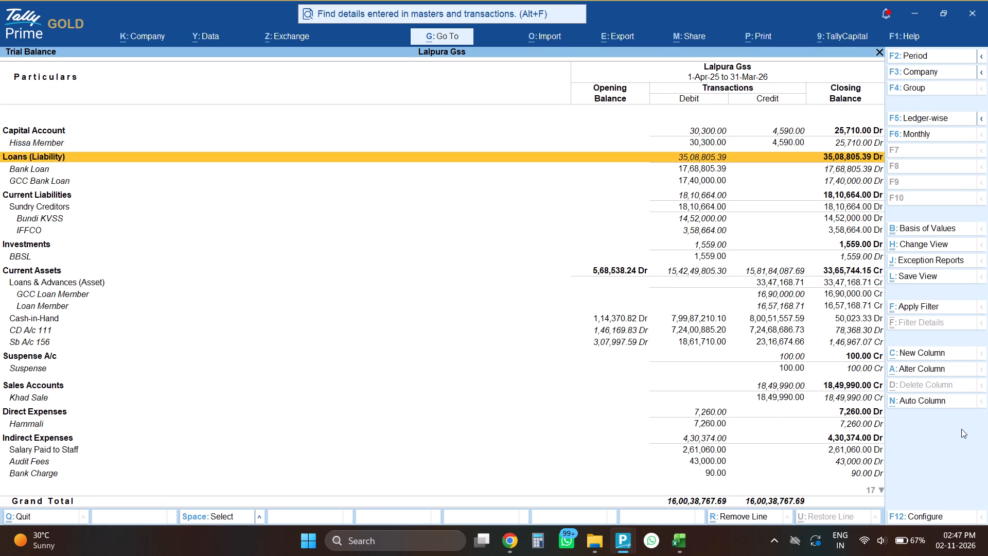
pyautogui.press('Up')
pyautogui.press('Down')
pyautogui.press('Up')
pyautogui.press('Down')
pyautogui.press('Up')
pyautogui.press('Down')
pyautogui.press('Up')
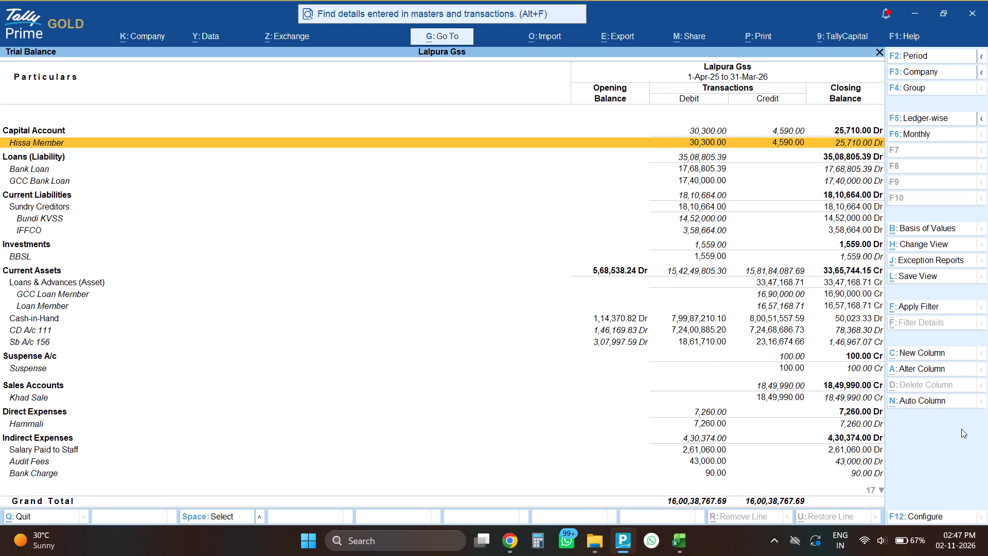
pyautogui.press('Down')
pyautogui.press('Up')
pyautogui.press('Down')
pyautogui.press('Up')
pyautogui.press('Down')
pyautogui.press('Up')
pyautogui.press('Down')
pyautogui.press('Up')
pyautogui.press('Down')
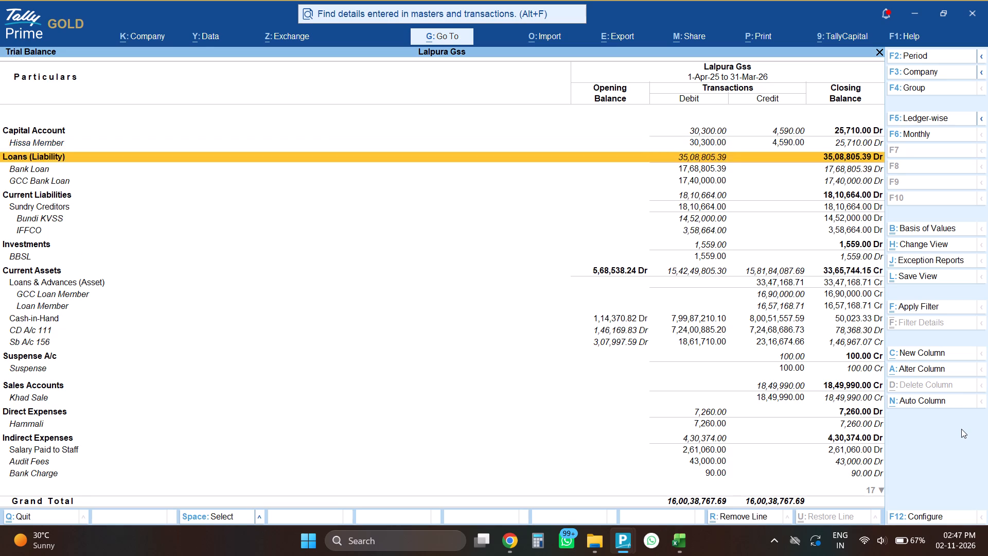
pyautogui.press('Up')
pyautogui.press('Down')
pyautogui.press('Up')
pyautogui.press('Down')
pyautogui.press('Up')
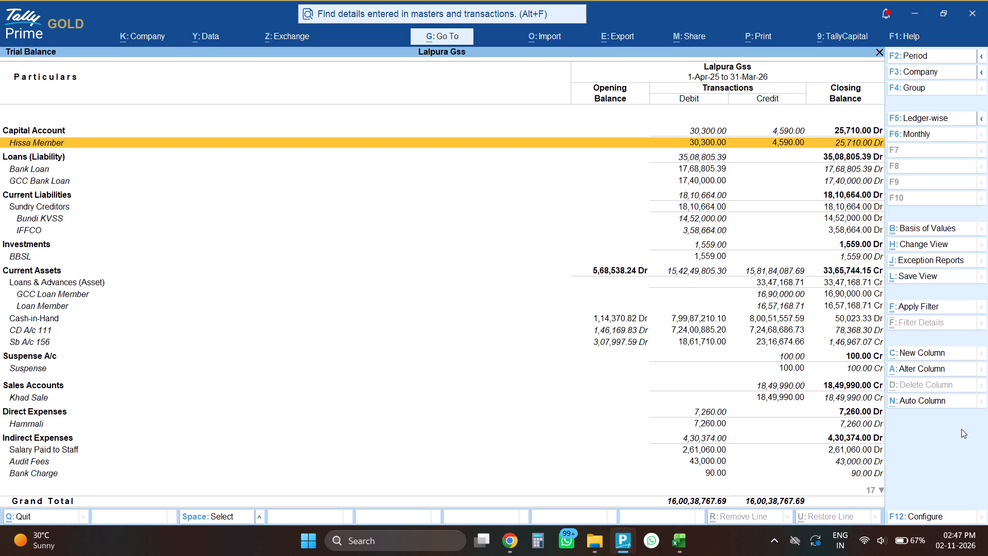
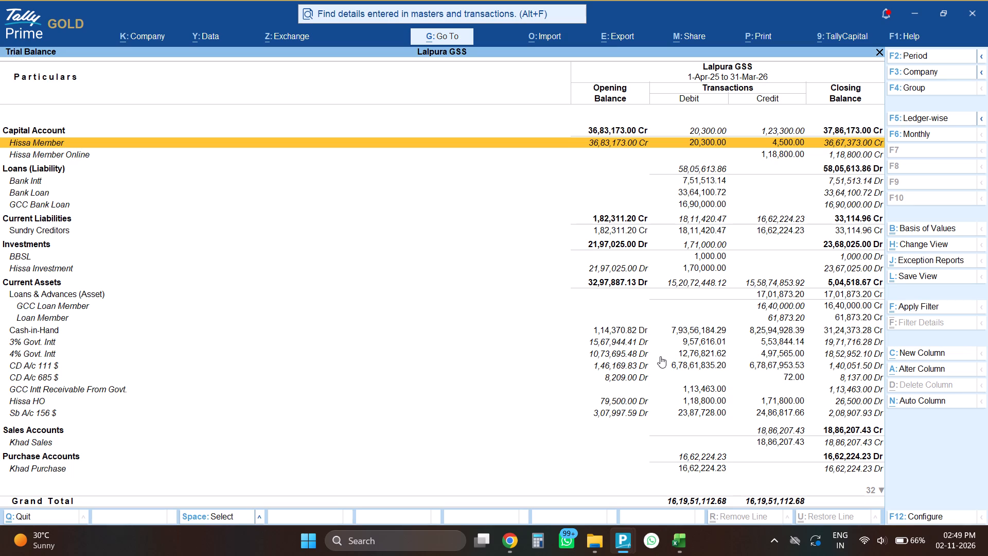
# Switch to the Excel cash book and check the closing Balance beneath the Transactions entries.
pyautogui.hotkey('alt', 'Tab')
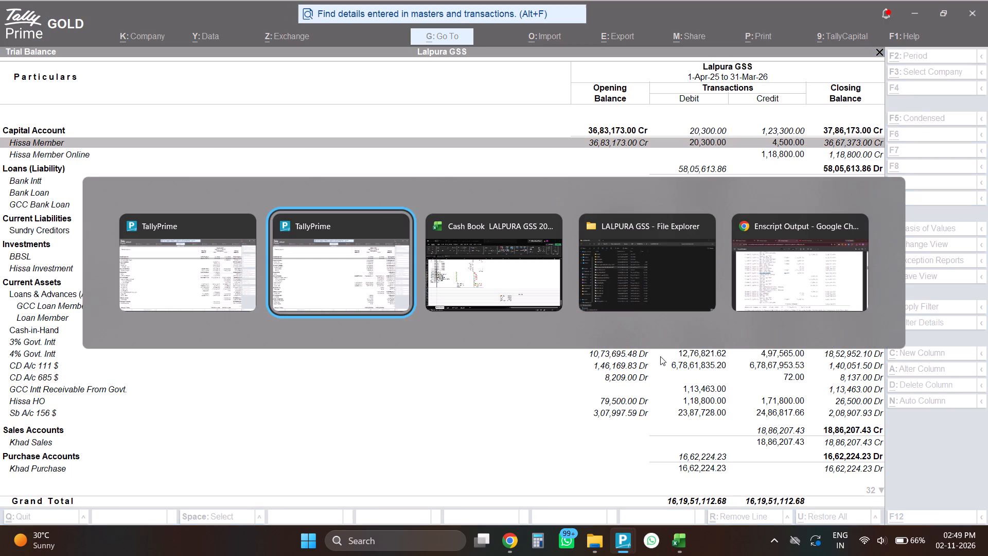
pyautogui.hotkey('alt', 'Tab')
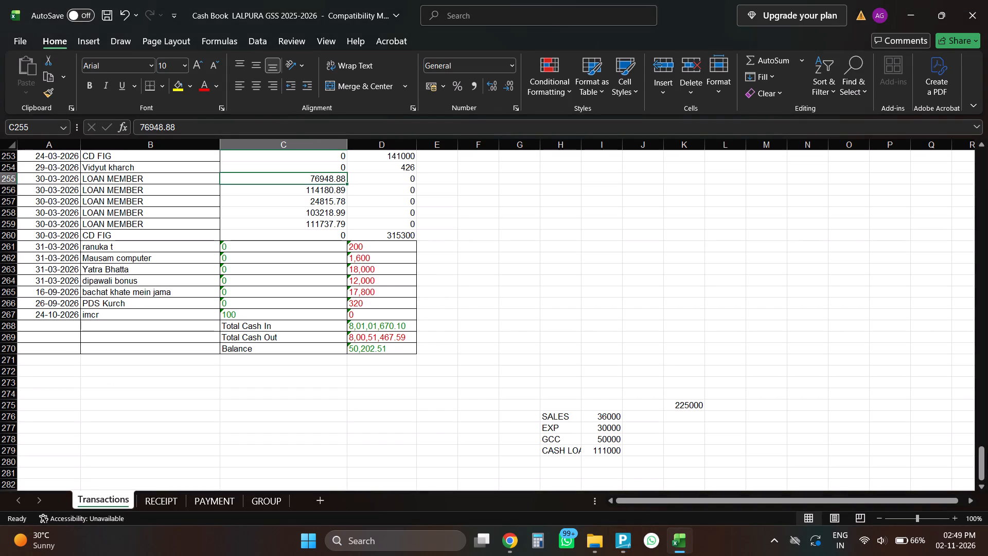
pyautogui.scroll(5, 96, 67)
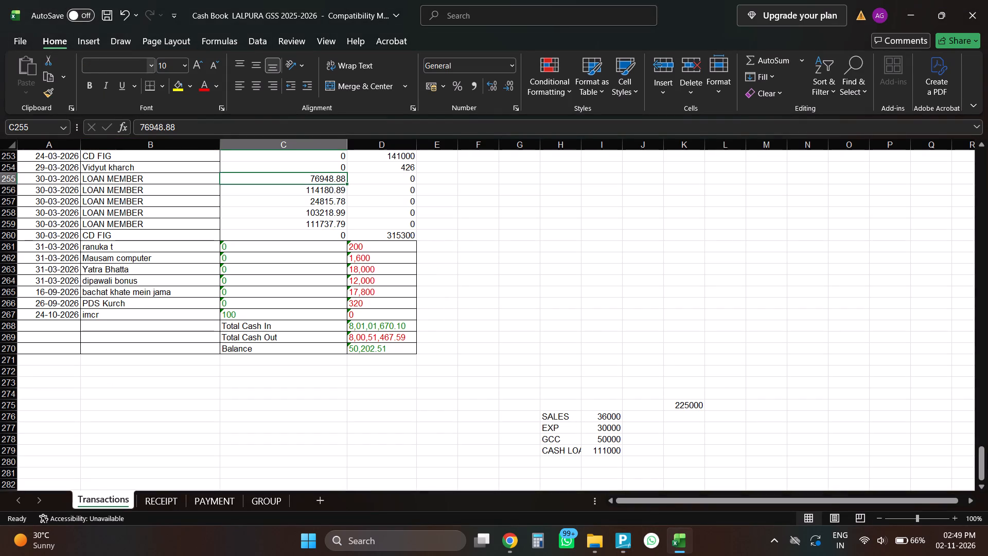
pyautogui.click(372, 350)
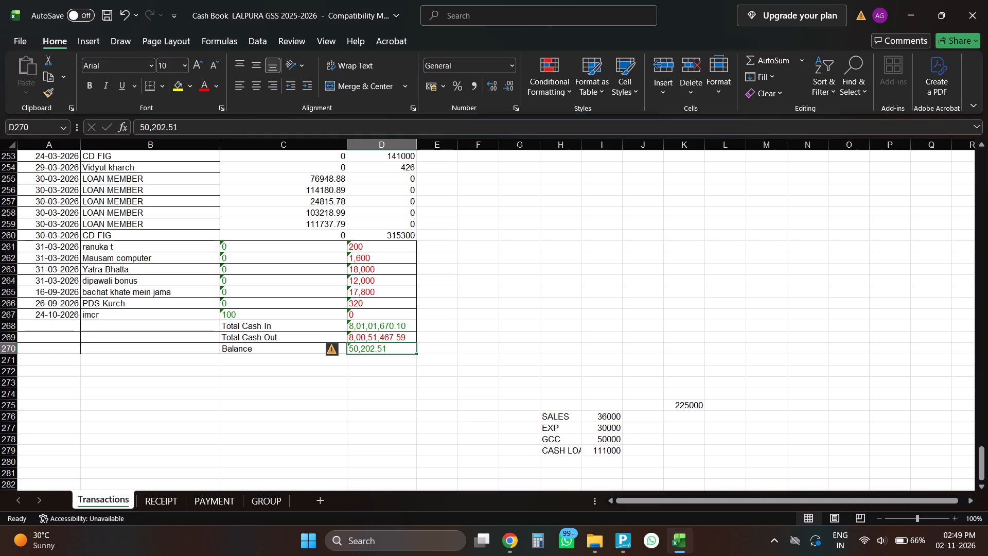
# Compare the Cash-in-Hand line in the Trial Balances of the Lalpura GSS and Lalpura Gss companies in TallyPrime.
pyautogui.hotkey('alt', 'Tab')
pyautogui.press('Down')
pyautogui.press('Down')
pyautogui.press('Down')
pyautogui.press('Down')
pyautogui.press('Down')
pyautogui.press('Down')
pyautogui.press('Down')
pyautogui.press('Down')
pyautogui.press('Down')
pyautogui.press('Down')
pyautogui.press('Down')
pyautogui.press('Down')
pyautogui.press('Down')
pyautogui.press('Down')
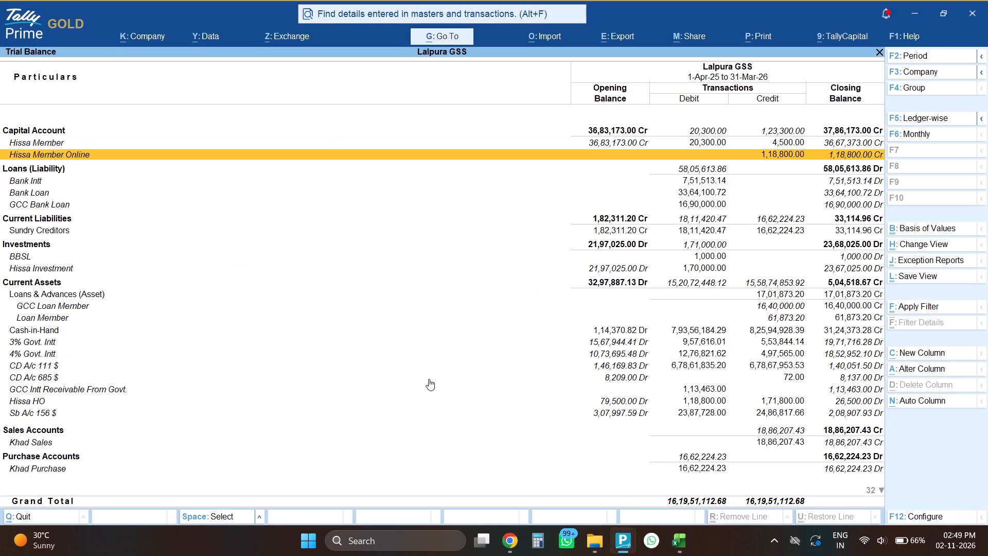
pyautogui.press('Down')
pyautogui.hotkey('alt', 'Tab')
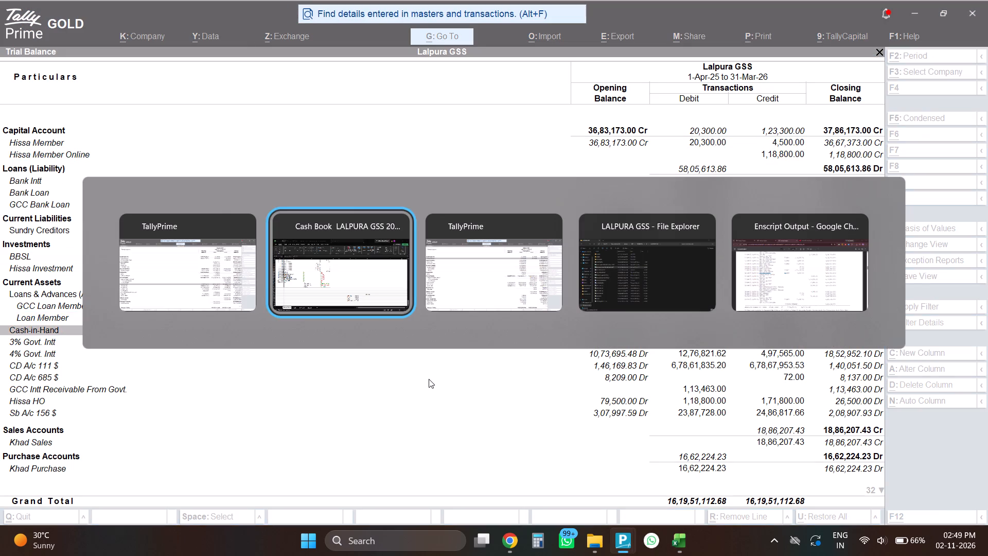
pyautogui.hotkey('alt', 'Tab')
pyautogui.press('Down')
pyautogui.press('Down')
pyautogui.press('Down')
pyautogui.press('Down')
pyautogui.press('Down')
pyautogui.press('Down')
pyautogui.press('Down')
pyautogui.press('Down')
pyautogui.press('Down')
pyautogui.press('Down')
pyautogui.press('Down')
pyautogui.press('Down')
pyautogui.press('Down')
pyautogui.press('Down')
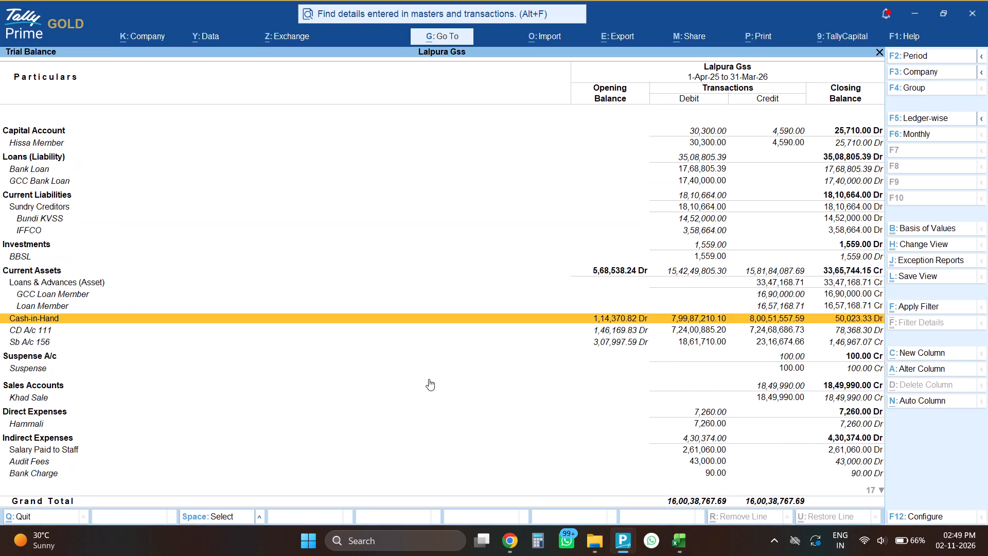
pyautogui.hotkey('alt', 'Tab')
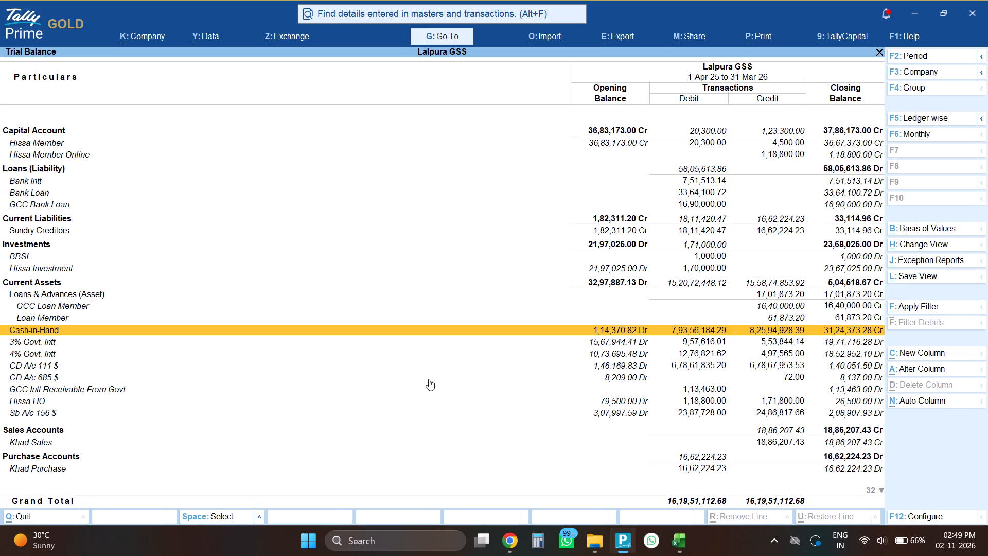
pyautogui.hotkey('alt', 'Tab')
pyautogui.scroll(4, 429, 379)
pyautogui.scroll(-3, 429, 379)
pyautogui.hotkey('alt', 'Tab')
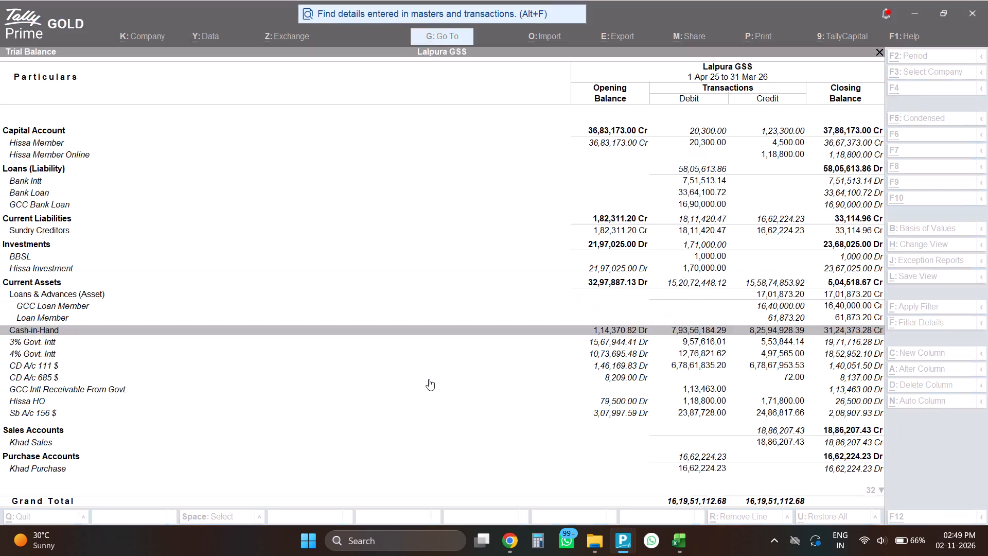
pyautogui.scroll(12, 429, 379)
pyautogui.scroll(-5, 429, 379)
pyautogui.hotkey('alt', 'Tab')
# Compare the Previous Balance at the start of the Excel cash book with the Lalpura Gss Cash-in-Hand opening balance.
pyautogui.hotkey('alt', 'Tab')
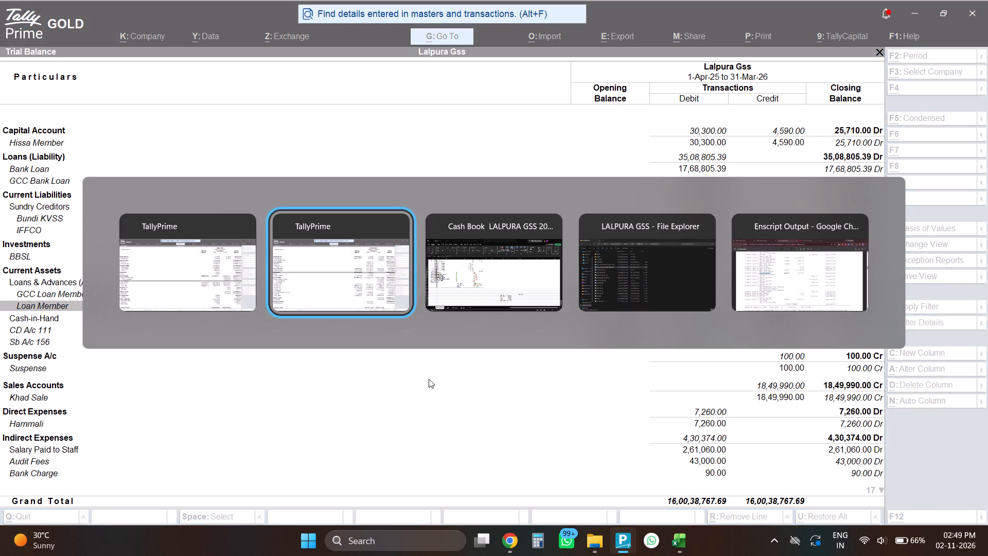
pyautogui.hotkey('alt', 'Tab')
pyautogui.scroll(20, 429, 379)
pyautogui.scroll(20, 429, 379)
pyautogui.scroll(8, 429, 379)
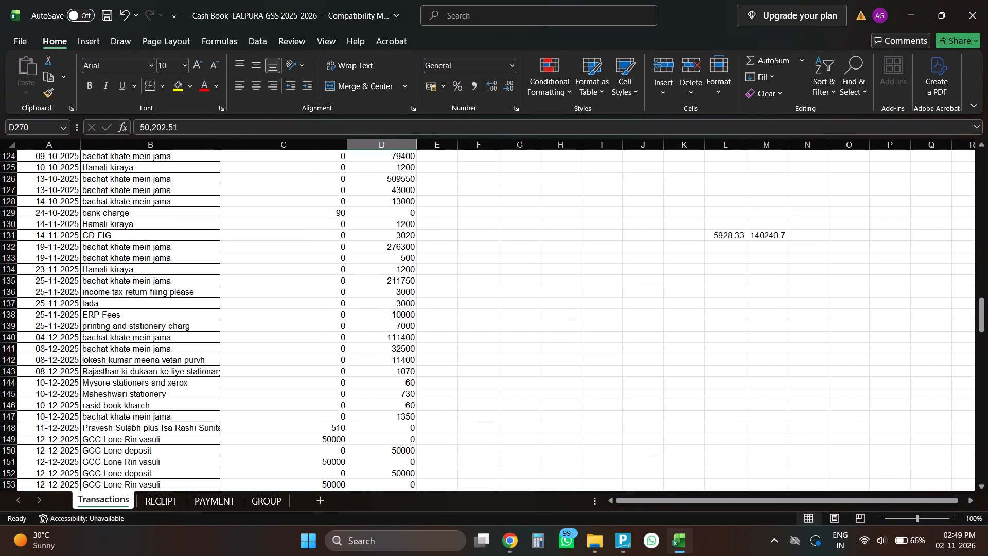
pyautogui.scroll(20, 429, 378)
pyautogui.scroll(20, 429, 378)
pyautogui.scroll(6, 429, 378)
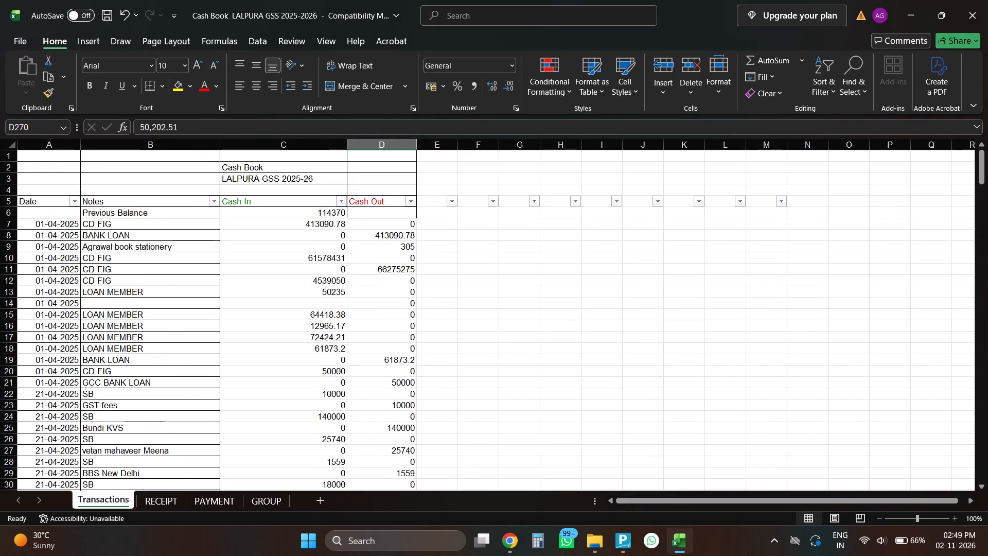
pyautogui.click(299, 214)
pyautogui.hotkey('alt', 'Tab')
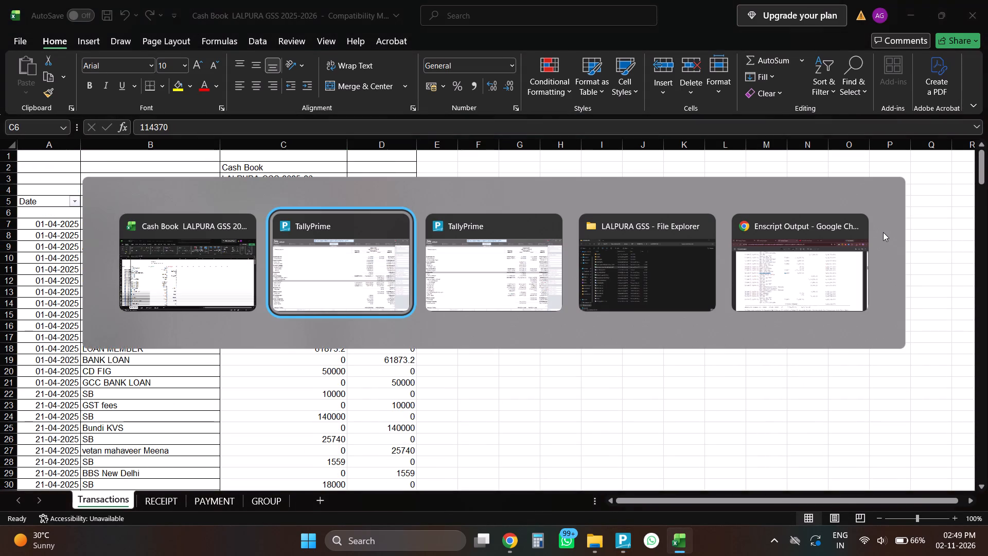
pyautogui.press('Down')
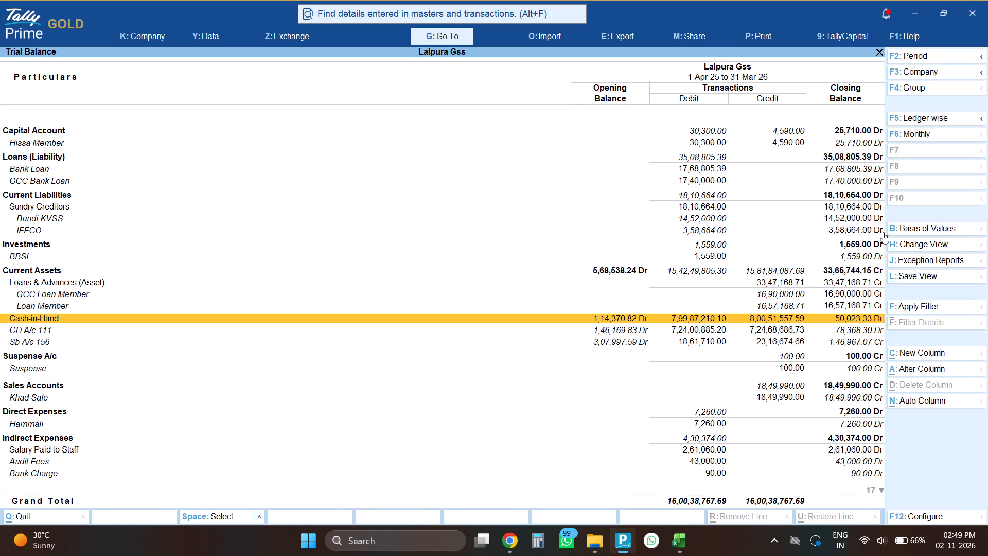
pyautogui.hotkey('alt', 'Tab')
pyautogui.hotkey('alt', 'Tab')
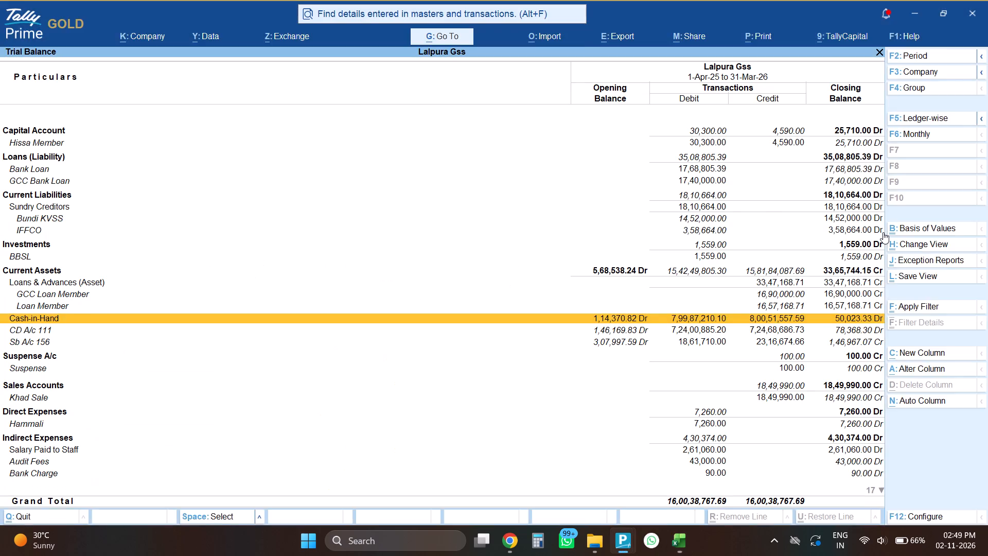
pyautogui.hotkey('alt', 'Tab')
pyautogui.hotkey('alt', 'Tab')
pyautogui.hotkey('alt', 'Tab')
# Save the Lalpura GSS 2025-2026 cash book workbook.
pyautogui.hotkey('ctrl', 's')
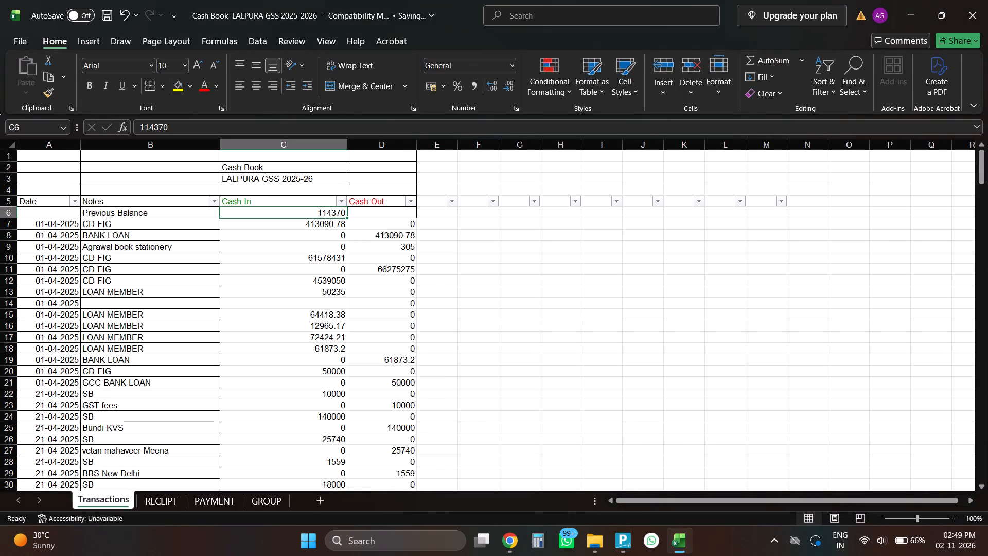
# Look through the Transactions sheet from the April 2025 entries down to the closing cash totals.
pyautogui.scroll(-14, 500, 313)
pyautogui.scroll(1, 501, 312)
pyautogui.scroll(-2, 501, 312)
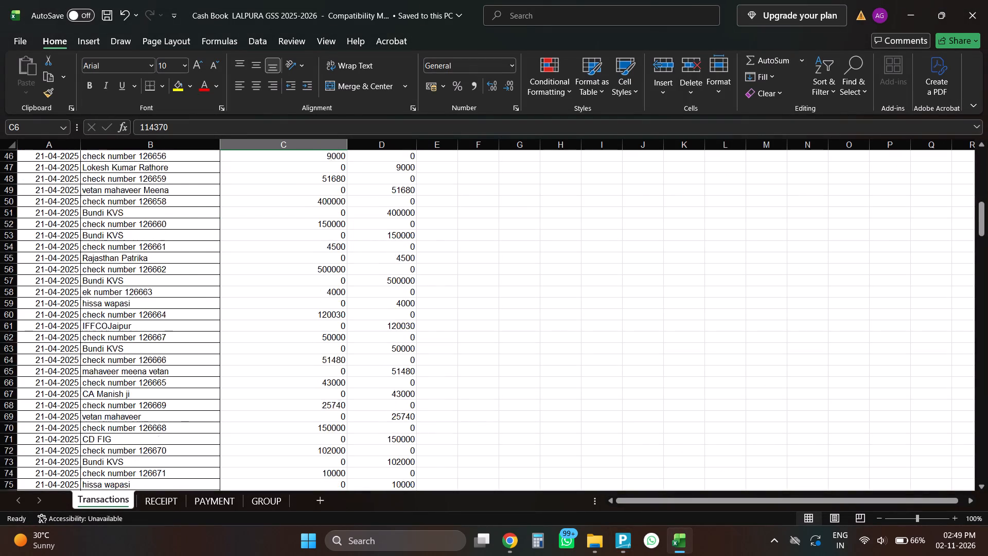
pyautogui.scroll(-20, 501, 312)
pyautogui.scroll(-1, 501, 312)
pyautogui.scroll(1, 501, 312)
pyautogui.scroll(-3, 501, 312)
pyautogui.scroll(1, 501, 312)
pyautogui.scroll(-7, 501, 312)
pyautogui.scroll(1, 501, 312)
pyautogui.scroll(-5, 501, 312)
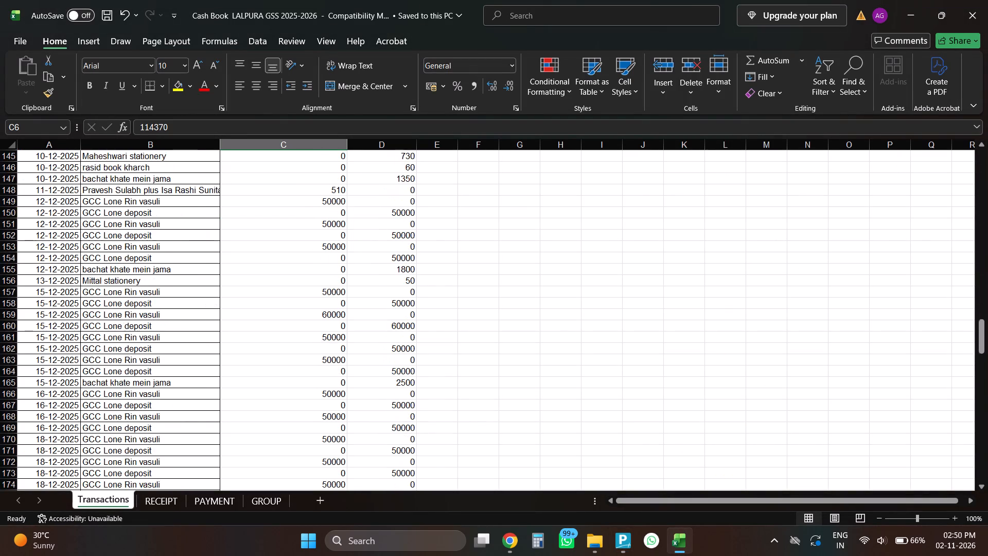
pyautogui.scroll(-8, 501, 312)
pyautogui.scroll(1, 511, 338)
pyautogui.scroll(-15, 511, 339)
pyautogui.scroll(1, 515, 364)
pyautogui.scroll(-1, 515, 364)
pyautogui.scroll(1, 515, 364)
pyautogui.scroll(-18, 515, 364)
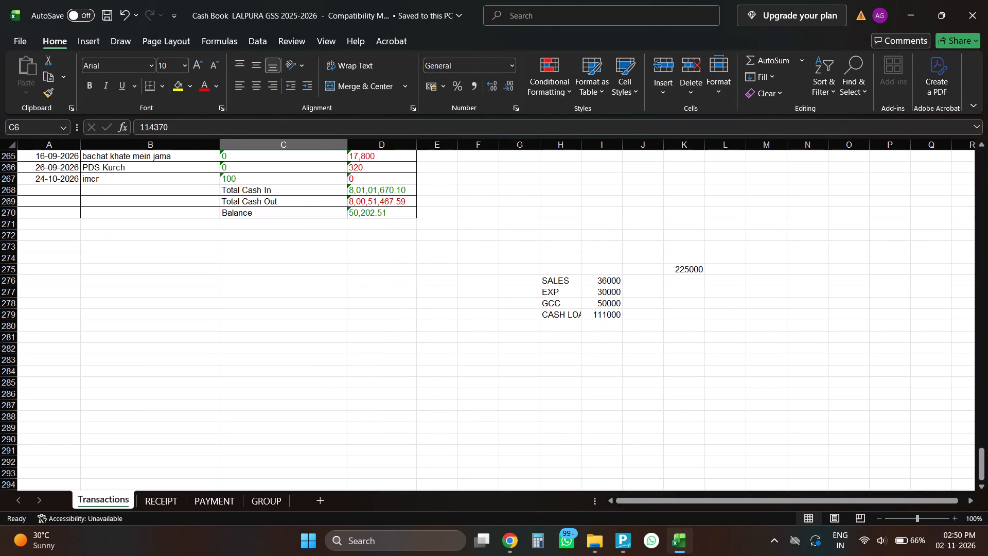
# Close the cash book workbook.
pyautogui.click(987, 0)
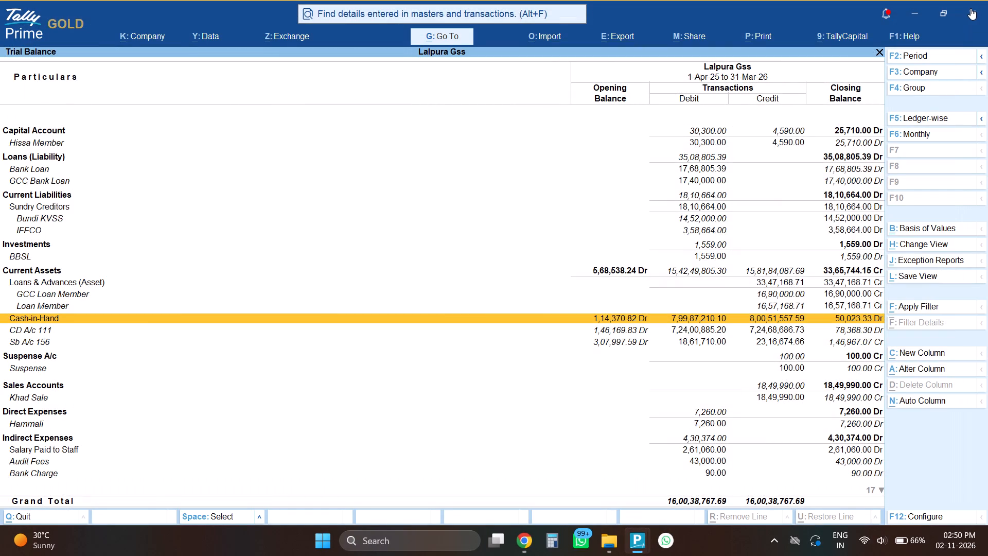
# Check which company each TallyPrime window holds, and quit the one showing the Lalpura Gss Trial Balance.
pyautogui.hotkey('alt', 'Tab')
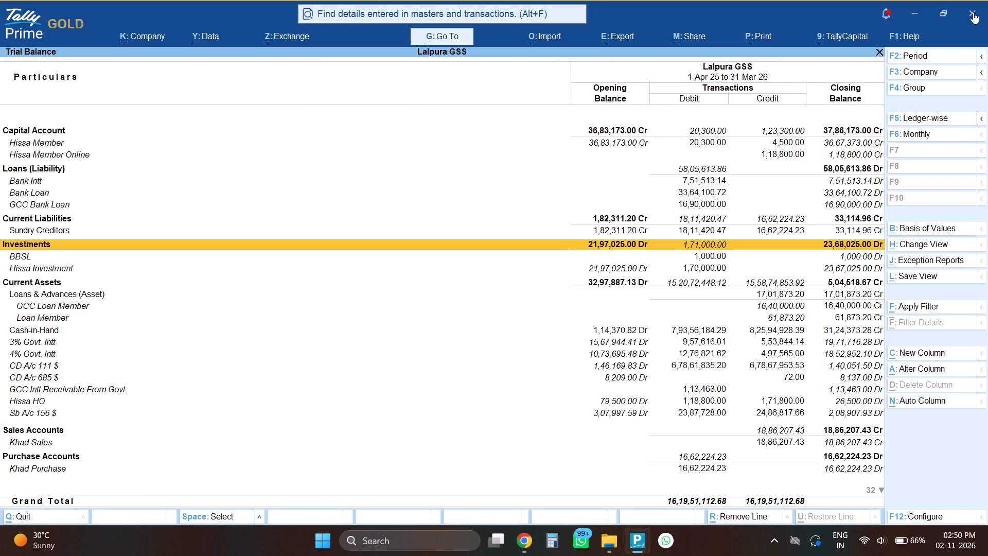
pyautogui.hotkey('alt', 'Tab')
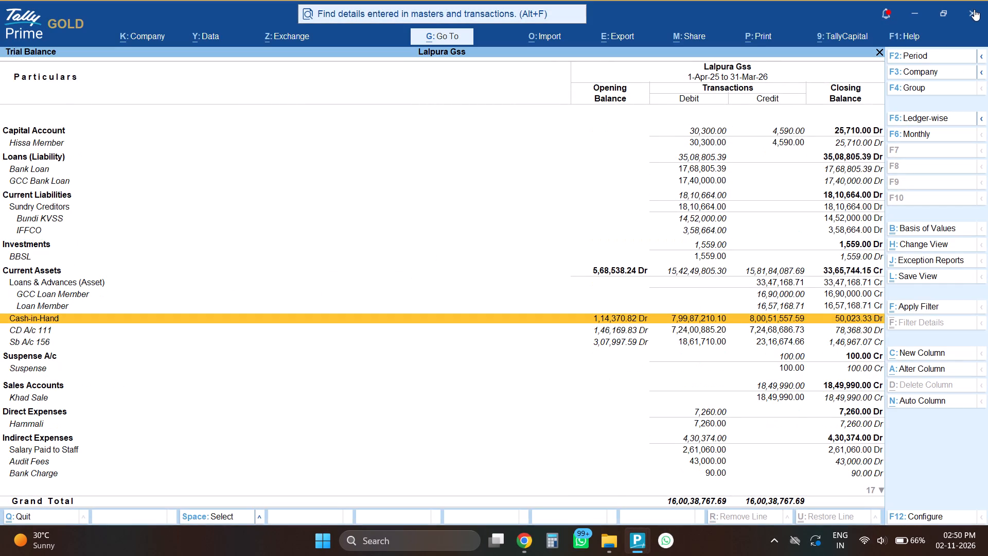
pyautogui.click(974, 9)
pyautogui.press('Return')
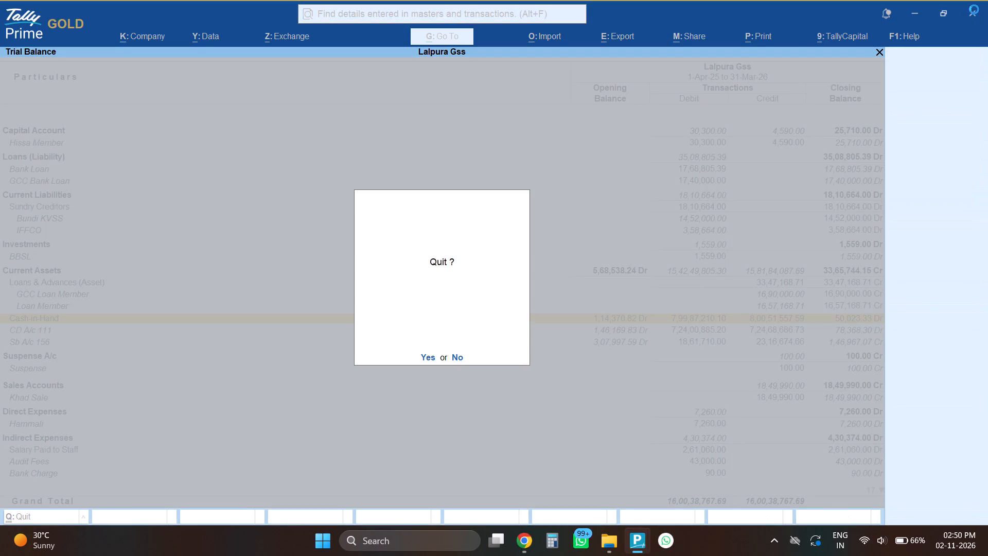
# Switch to File Explorer and copy the 100001 company data folder from the LALPURA GSS folder.
pyautogui.hotkey('alt', 'Tab')
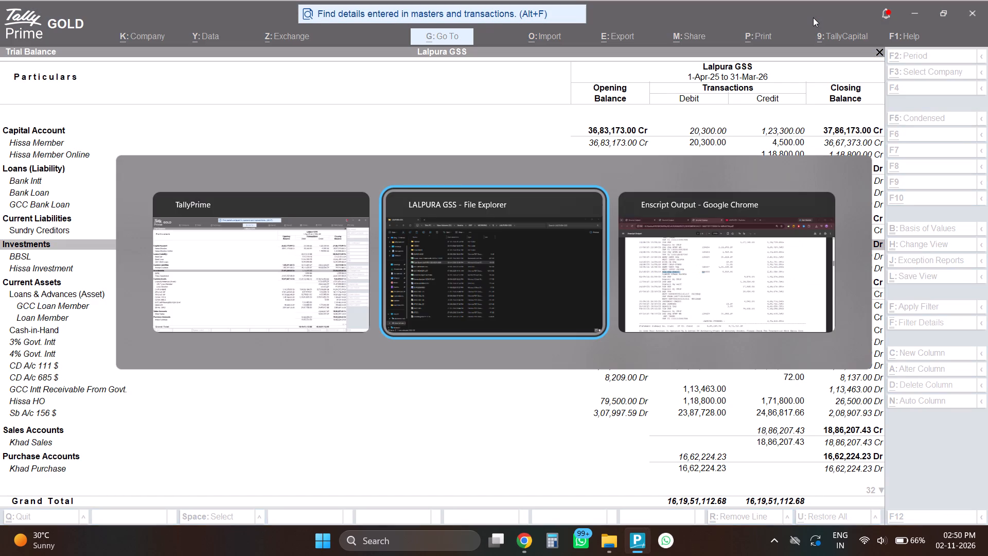
pyautogui.click(167, 125)
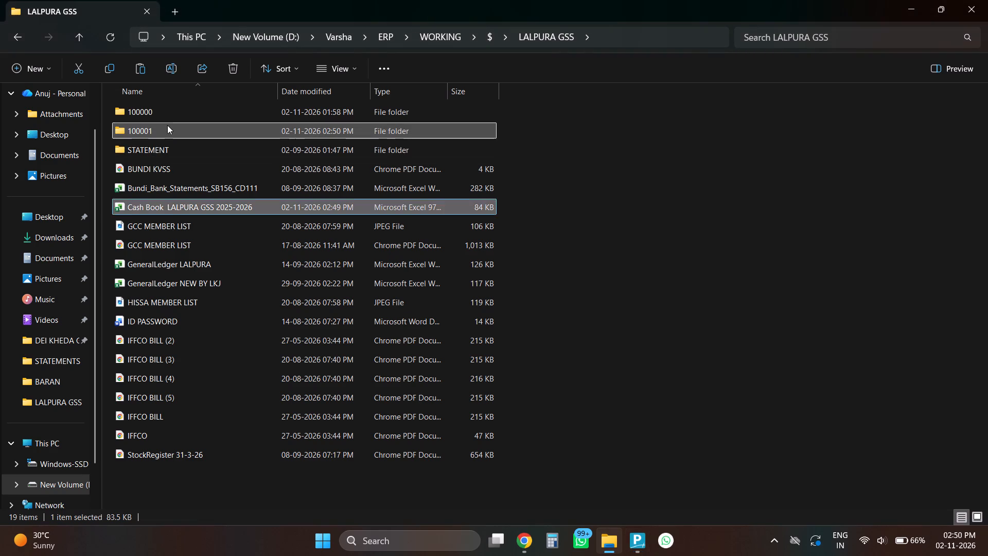
pyautogui.hotkey('ctrl', 'c')
pyautogui.hotkey('ctrl', 'c')
pyautogui.hotkey('ctrl', 'c')
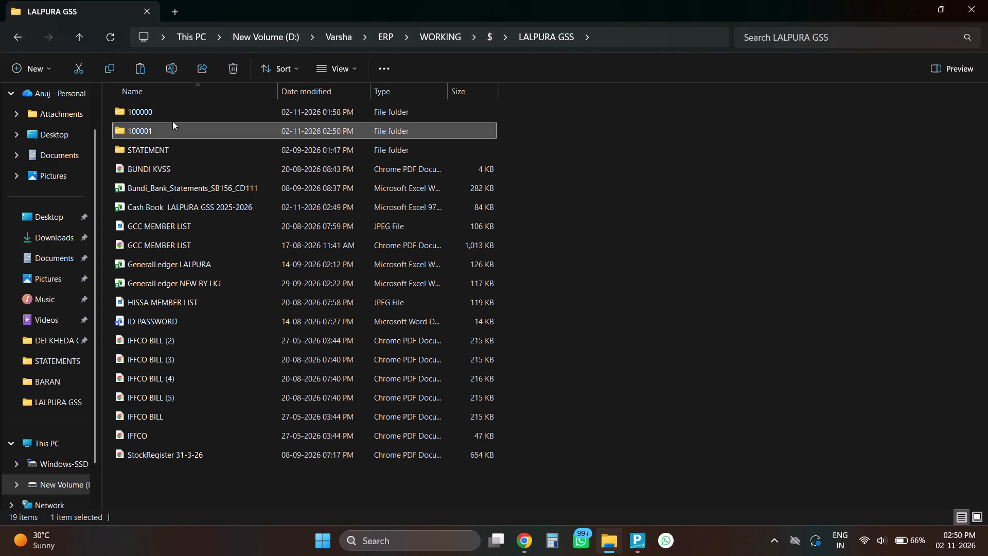
pyautogui.hotkey('ctrl', 'c')
pyautogui.hotkey('ctrl', 'c')
pyautogui.hotkey('ctrl', 'c')
pyautogui.hotkey('ctrl', 'c')
pyautogui.hotkey('ctrl', 'c')
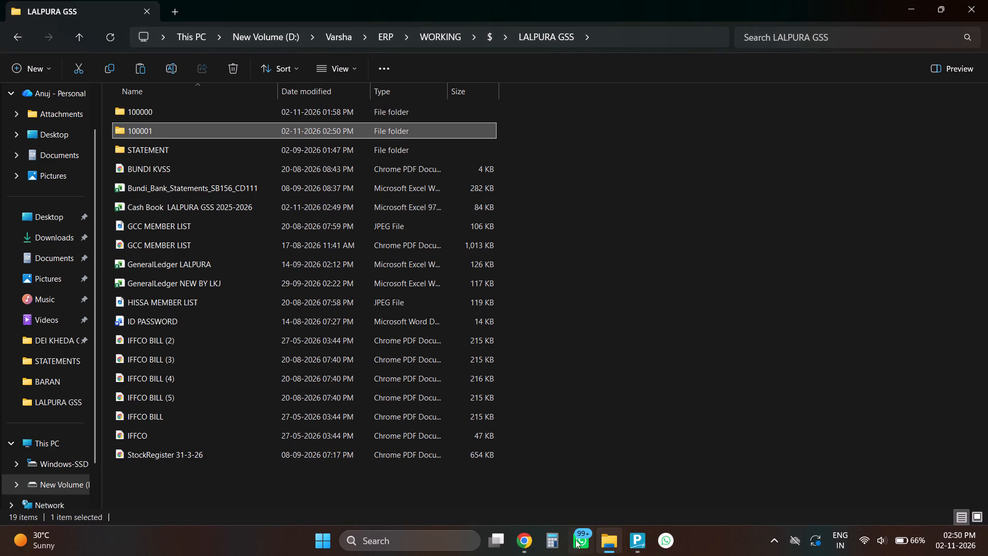
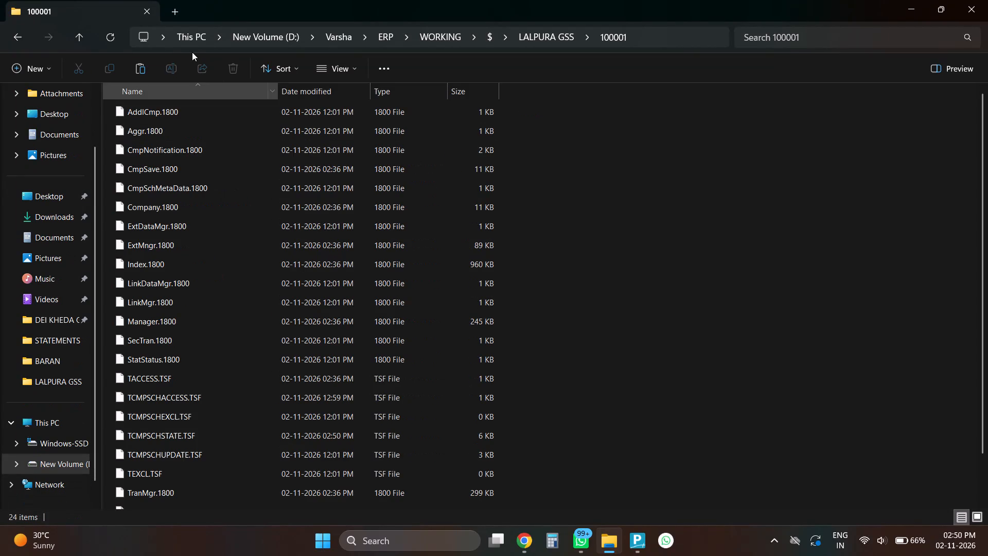
# Go back to the LALPURA GSS folder and compress the 100001 company data folder into a ZIP file.
pyautogui.click(76, 38)
pyautogui.rightClick(254, 124)
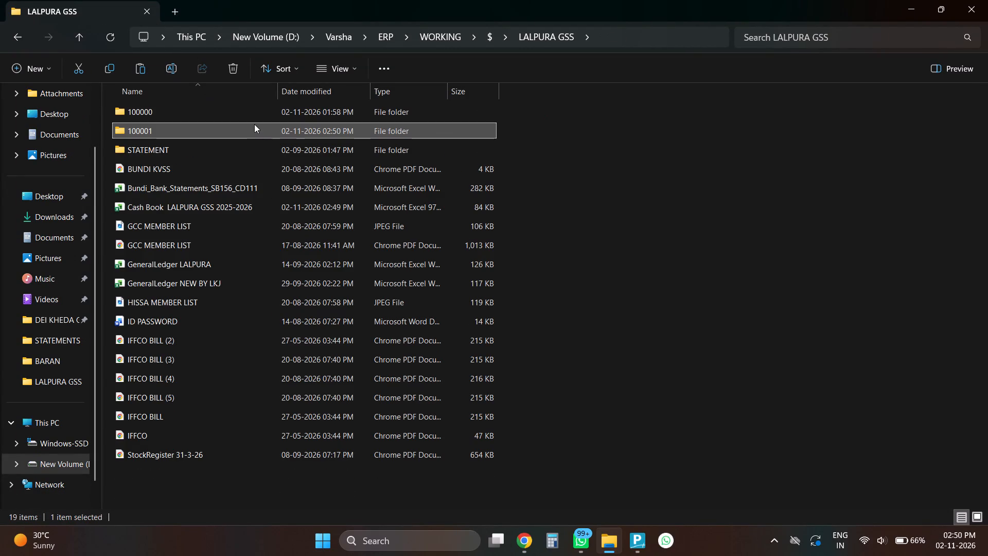
pyautogui.click(268, 274)
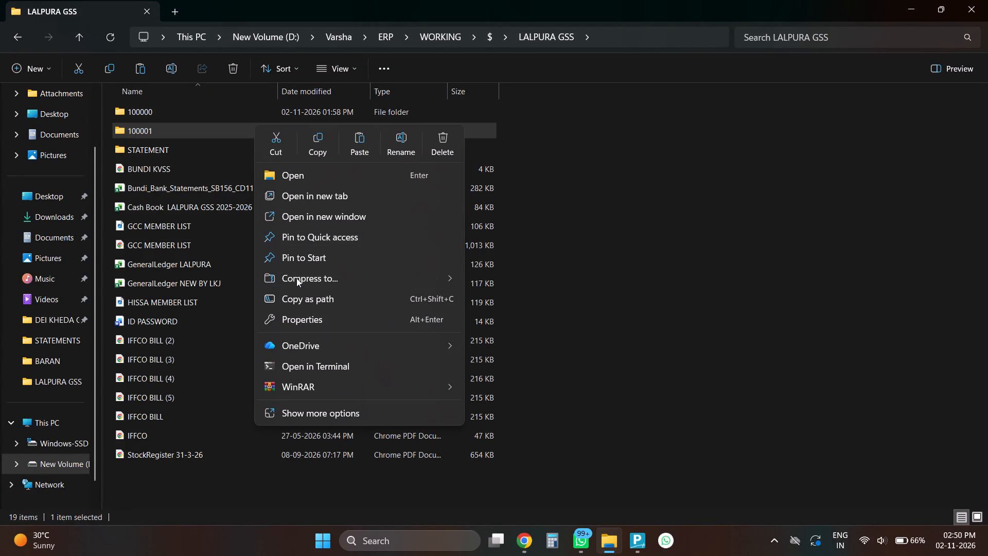
pyautogui.click(301, 279)
pyautogui.click(479, 277)
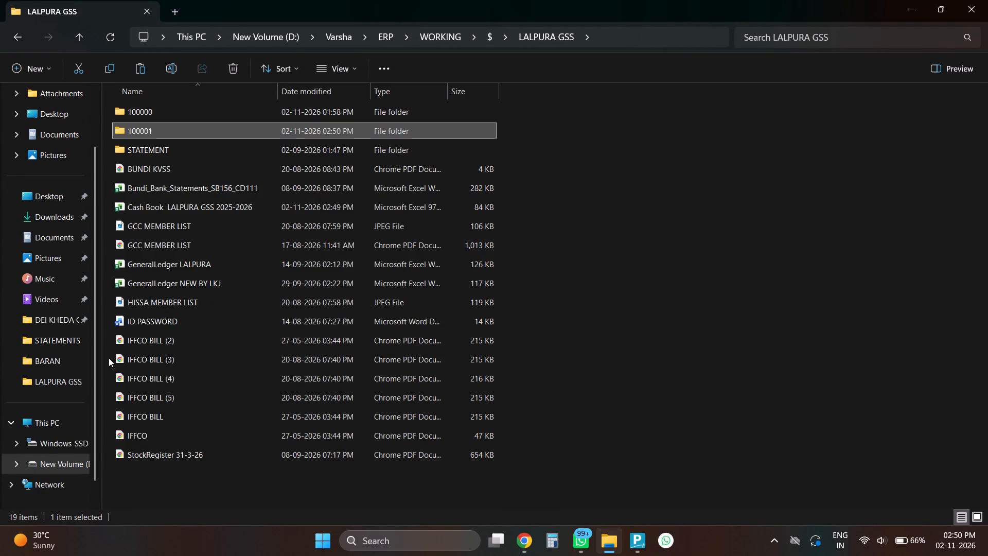
pyautogui.click(198, 502)
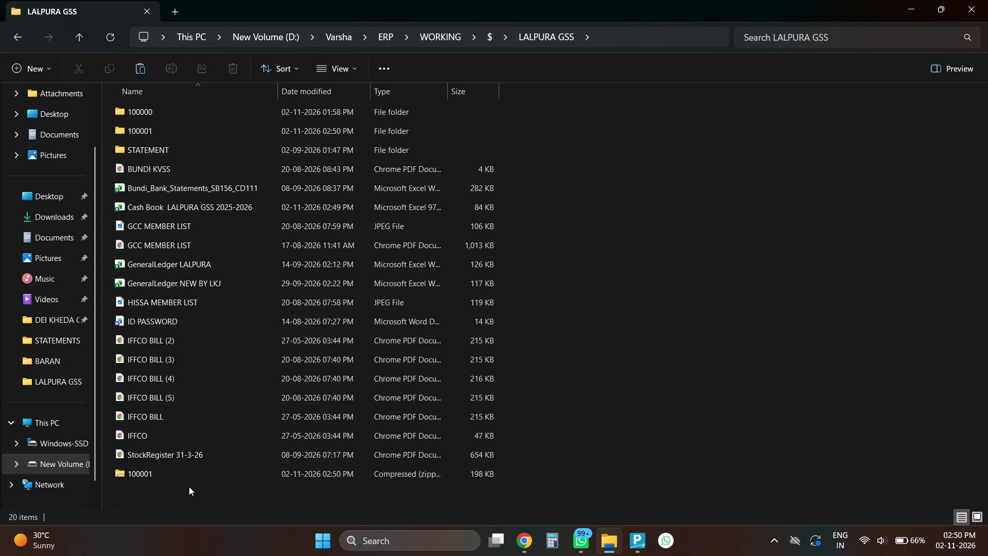
# Copy the zipped 100001 file in the LALPURA GSS folder to the clipboard.
pyautogui.click(185, 470)
pyautogui.hotkey('ctrl', 'c')
pyautogui.hotkey('ctrl', 'c')
pyautogui.hotkey('ctrl', 'c')
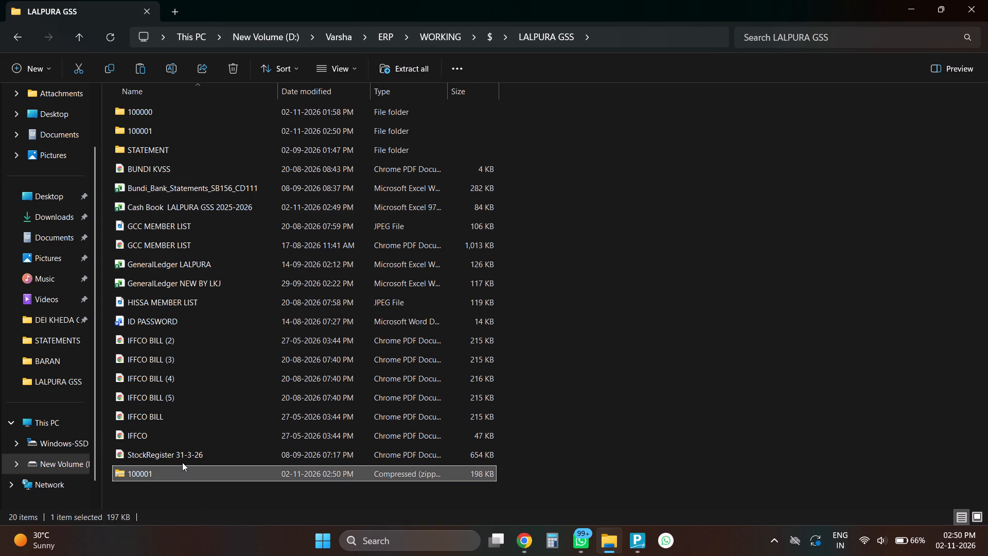
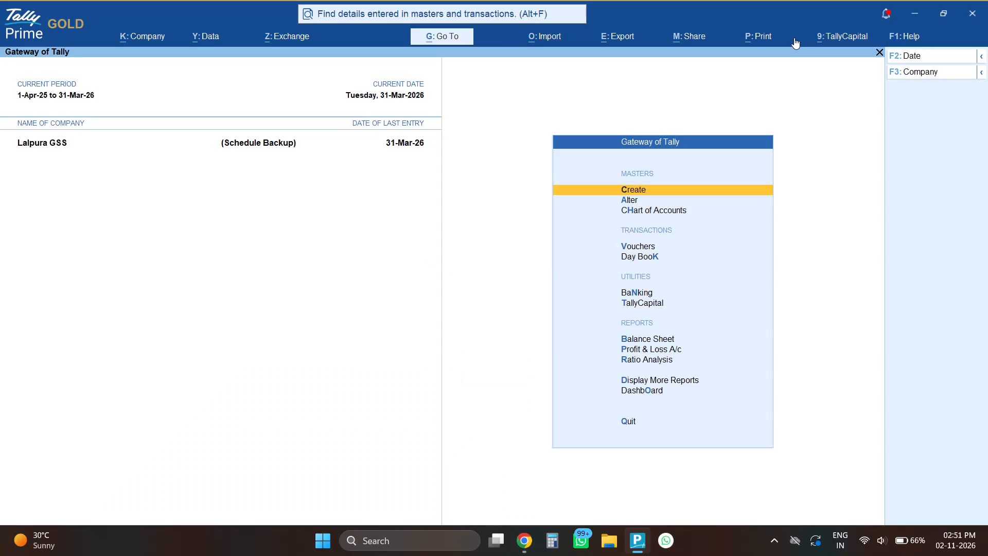
# Return to the Gateway of Tally and shut the open Lalpura GSS company numbered 100000.
pyautogui.press('Escape')
pyautogui.press('Escape')
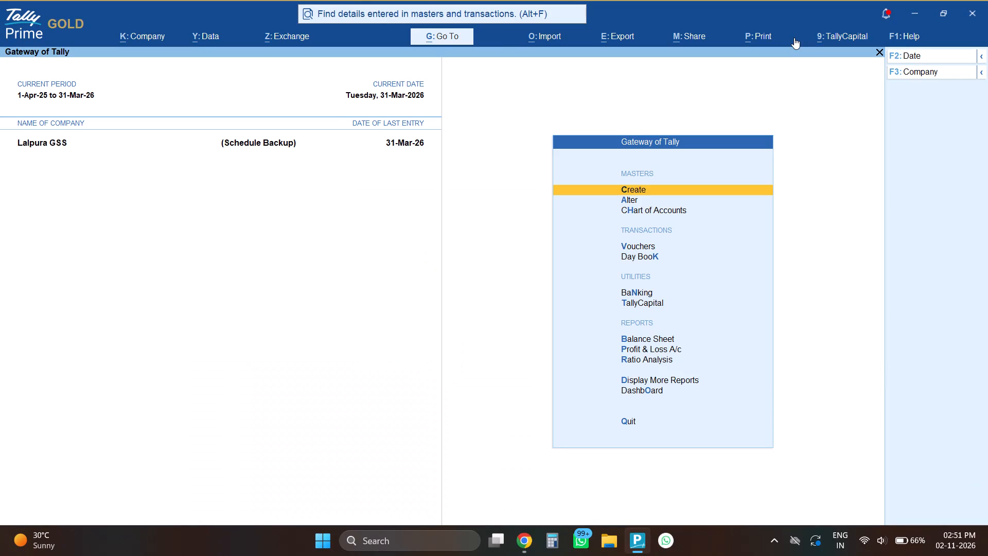
pyautogui.hotkey('ctrl', 'F3')
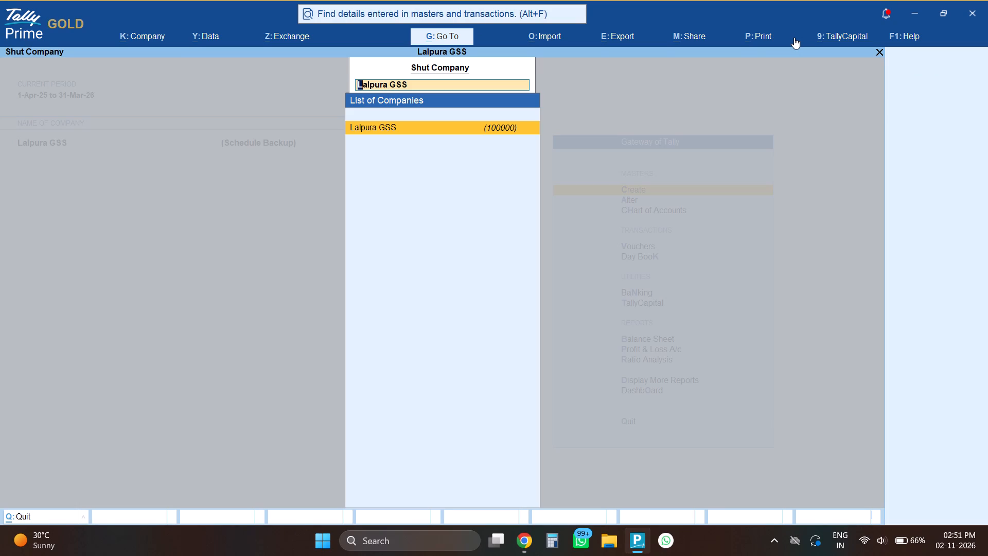
pyautogui.press('Return')
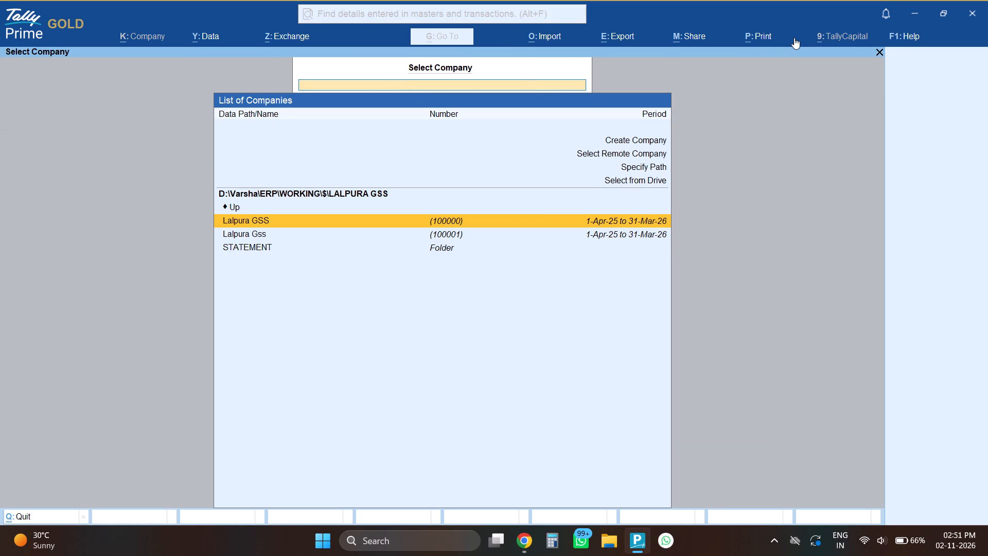
# Move the company selection up to the D:\Varsha\ERP\WORKING folder and highlight the MORPA GSS folder.
pyautogui.press('Up')
pyautogui.press('Return')
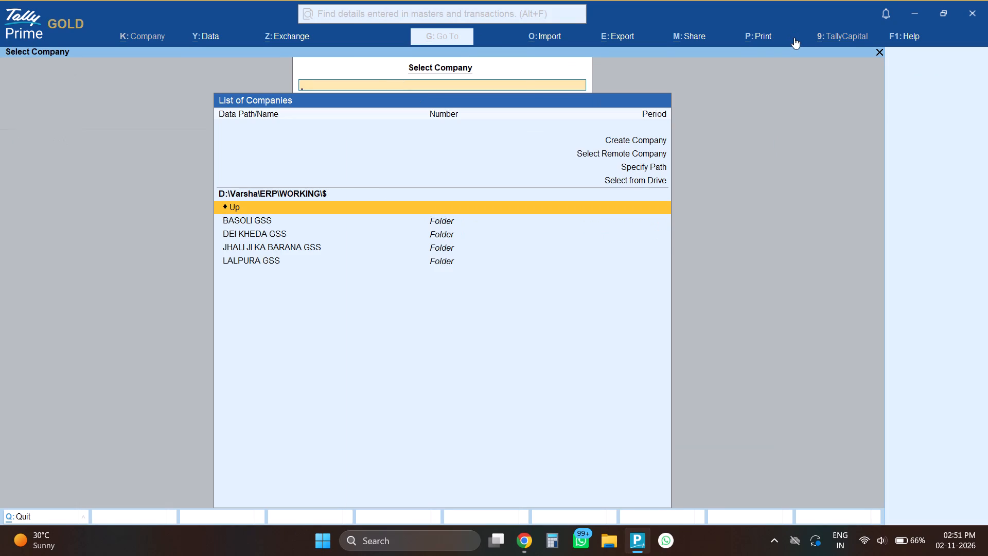
pyautogui.press('Return')
pyautogui.press('Down')
pyautogui.press('Down')
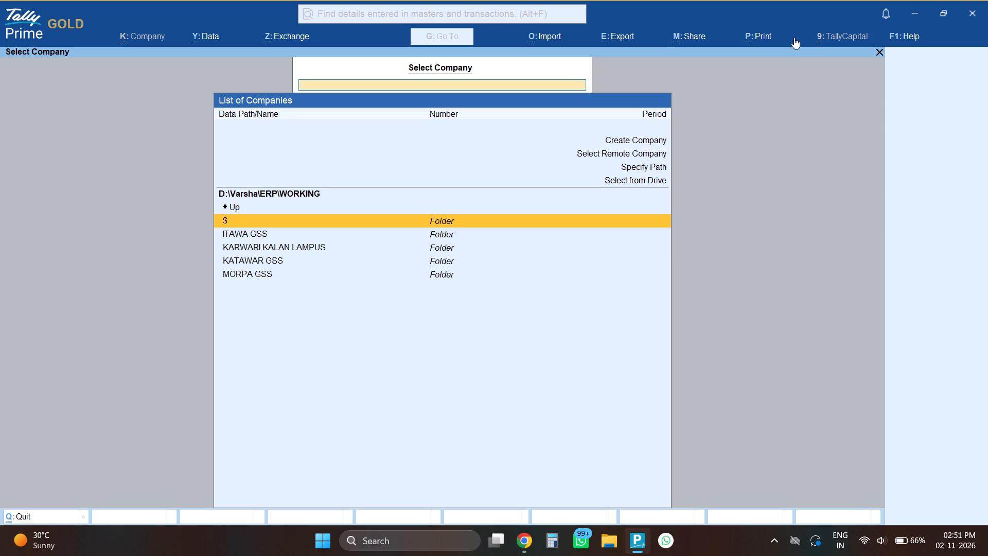
pyautogui.press('Down')
pyautogui.press('Down')
pyautogui.press('Up')
pyautogui.press('Down')
pyautogui.press('Up')
pyautogui.press('Down')
pyautogui.press('Up')
pyautogui.press('Down')
pyautogui.press('Up')
pyautogui.press('Down')
pyautogui.press('Down')
pyautogui.press('Down')
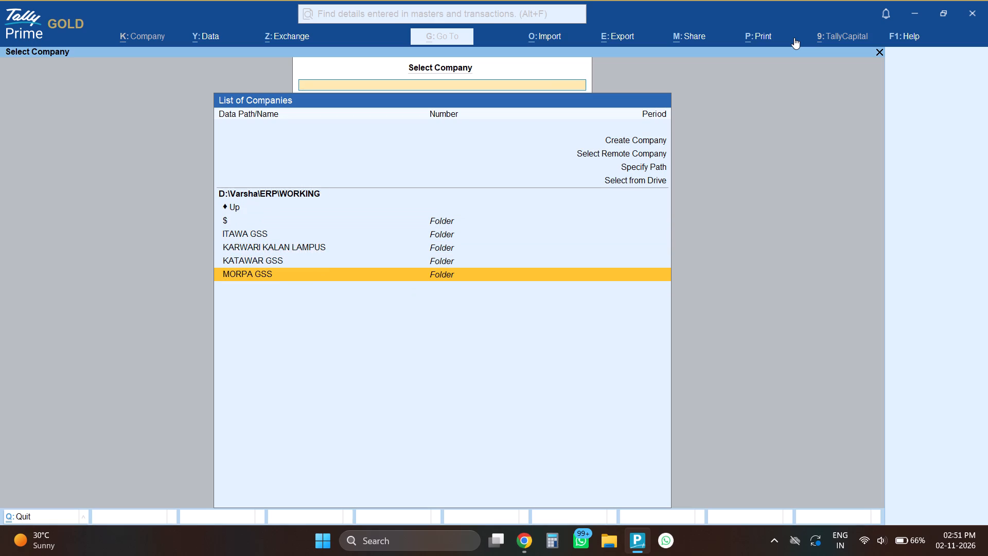